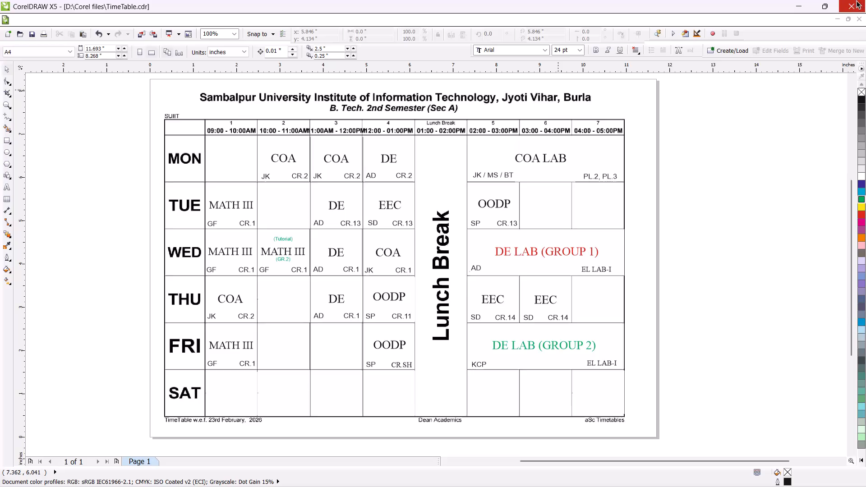
# Duplicate Friday's first-period MATH III entry (GF, CR.1) and place the copy in Saturday's 09:00 - 10:00AM cell.
pyautogui.click(117, 228)
pyautogui.scroll(2, 214, 350)
pyautogui.tripleClick(852, 450)
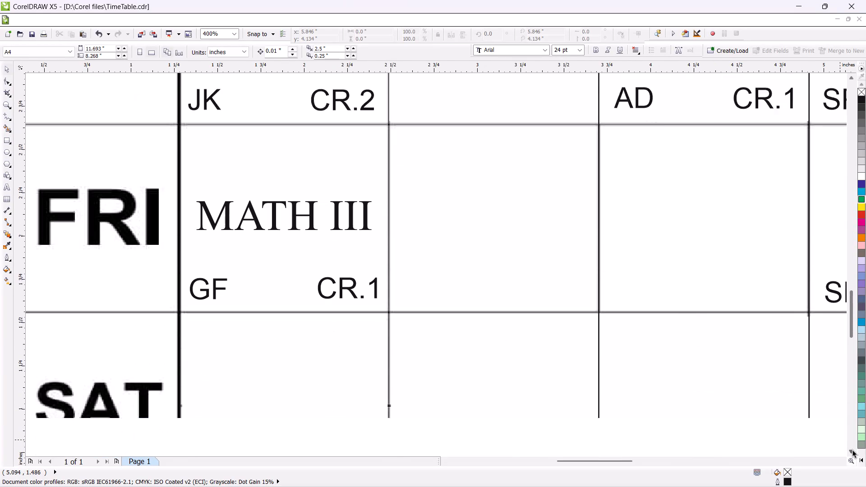
pyautogui.click(852, 450)
pyautogui.click(311, 176)
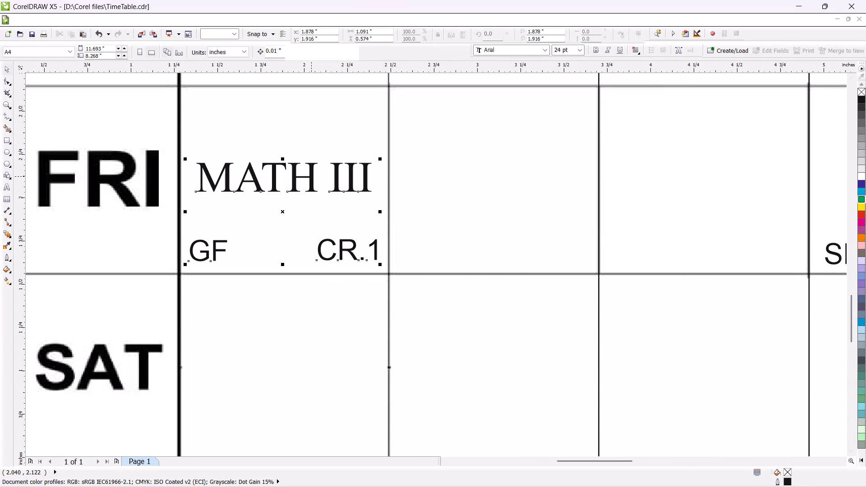
pyautogui.press('+')
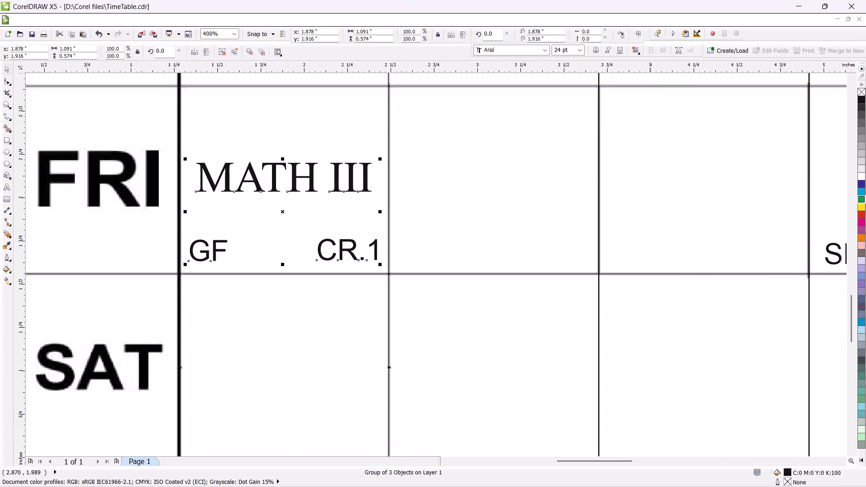
pyautogui.doubleClick(850, 450)
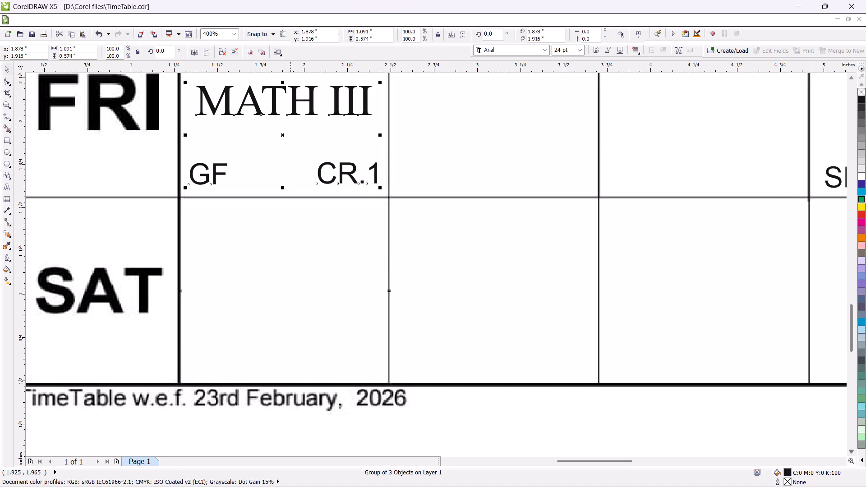
pyautogui.moveTo(282, 134); pyautogui.dragTo(285, 300)
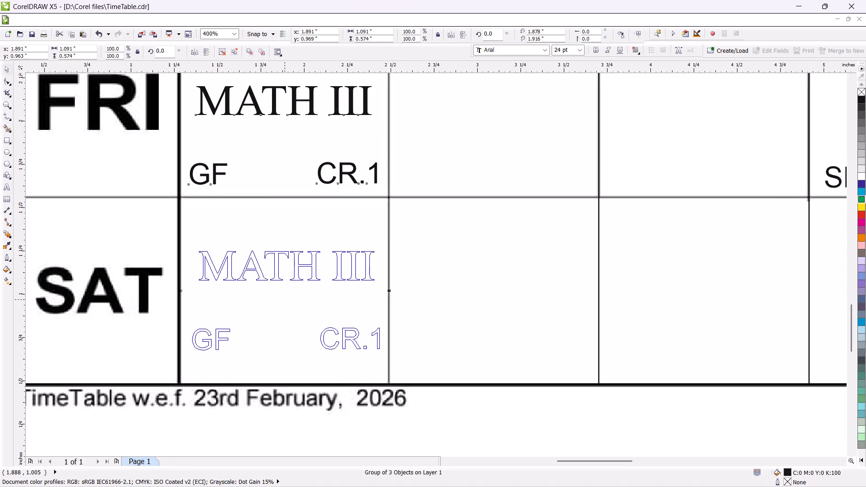
pyautogui.moveTo(285, 300); pyautogui.dragTo(281, 322)
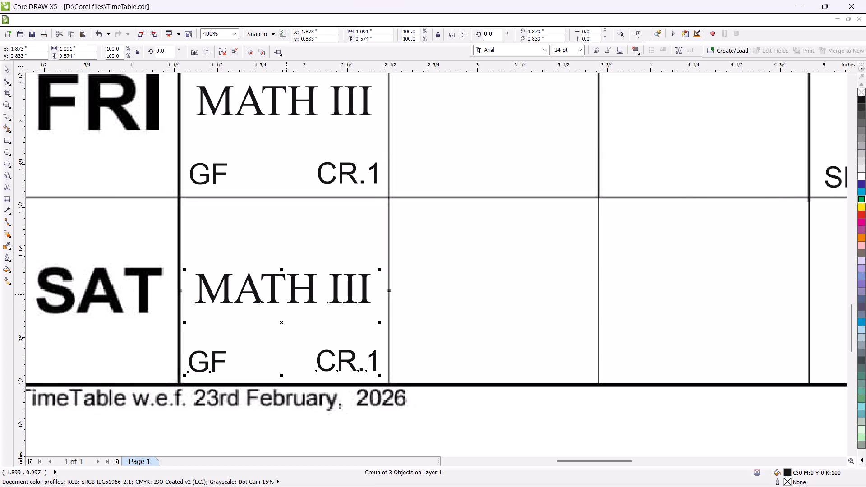
pyautogui.scroll(-1, 235, 285)
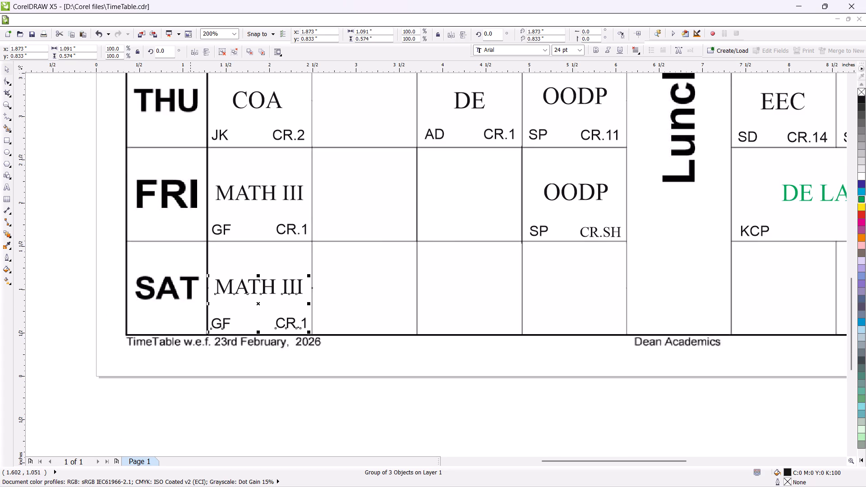
pyautogui.click(82, 301)
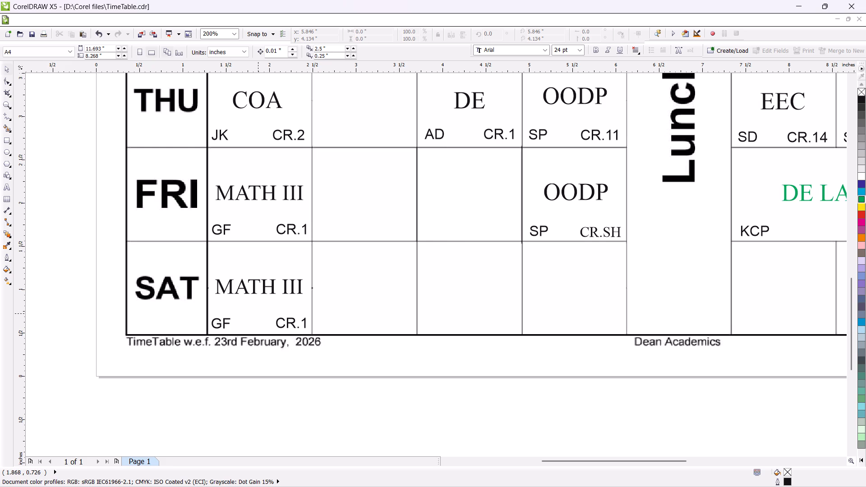
# Group the (Tutorial) and (GR.2) labels with the MATH III entry in Wednesday's second-period cell.
pyautogui.tripleClick(849, 75)
pyautogui.click(849, 75)
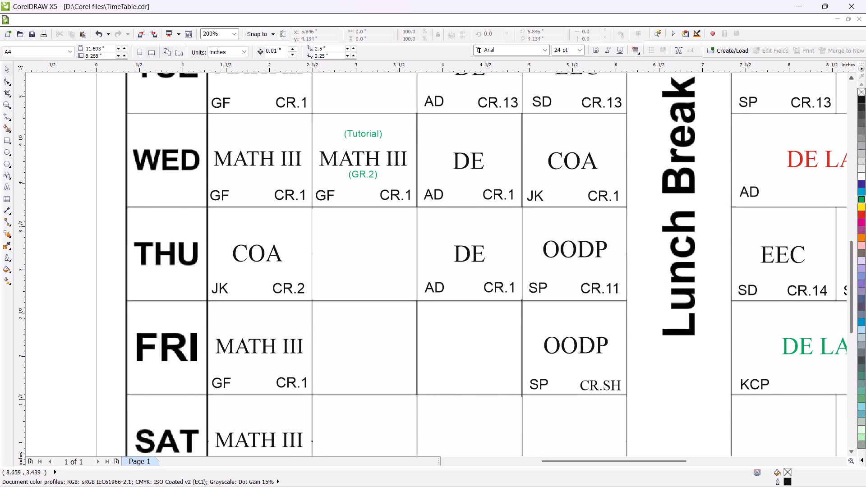
pyautogui.click(364, 133)
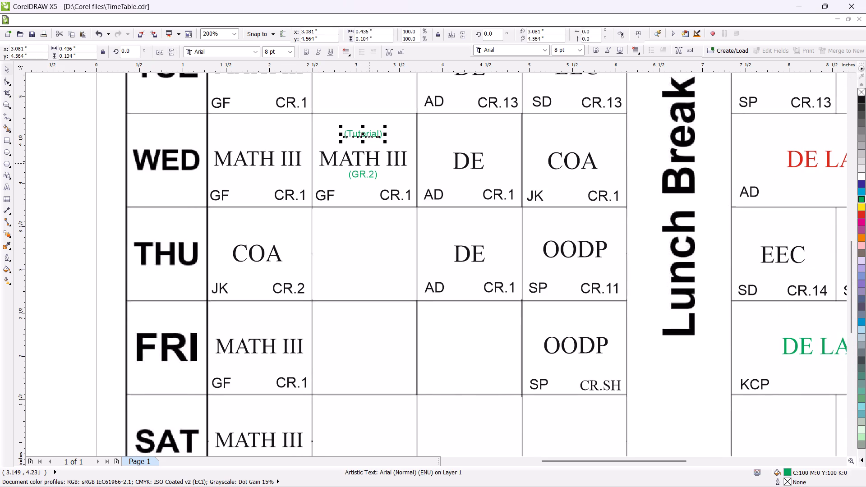
pyautogui.keyDown('shift'); pyautogui.click(364, 175); pyautogui.keyUp('shift')
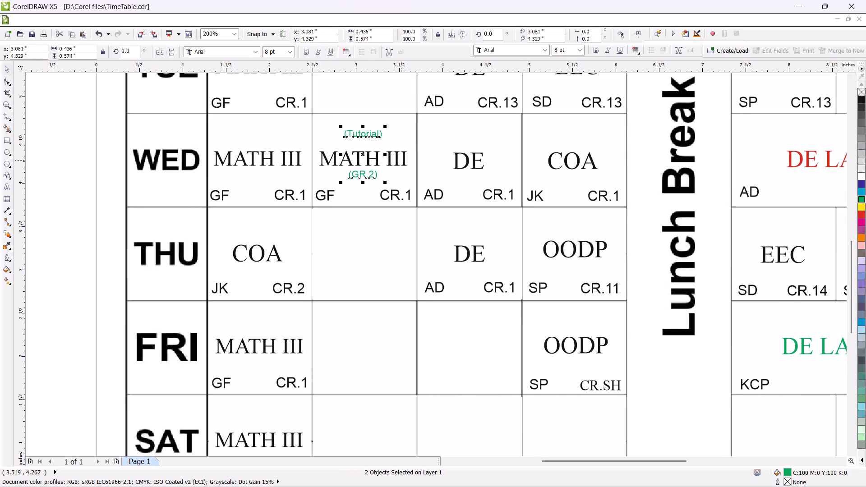
pyautogui.keyDown('shift'); pyautogui.click(398, 160); pyautogui.keyUp('shift')
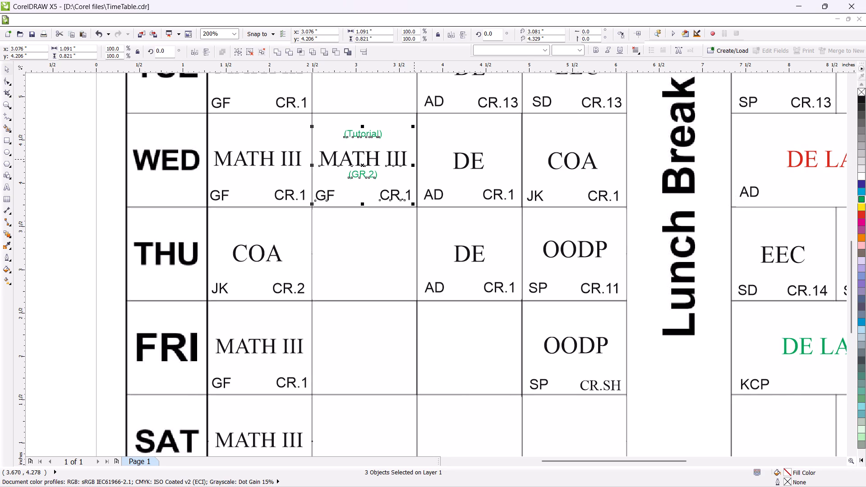
pyautogui.hotkey('ctrl', 'g')
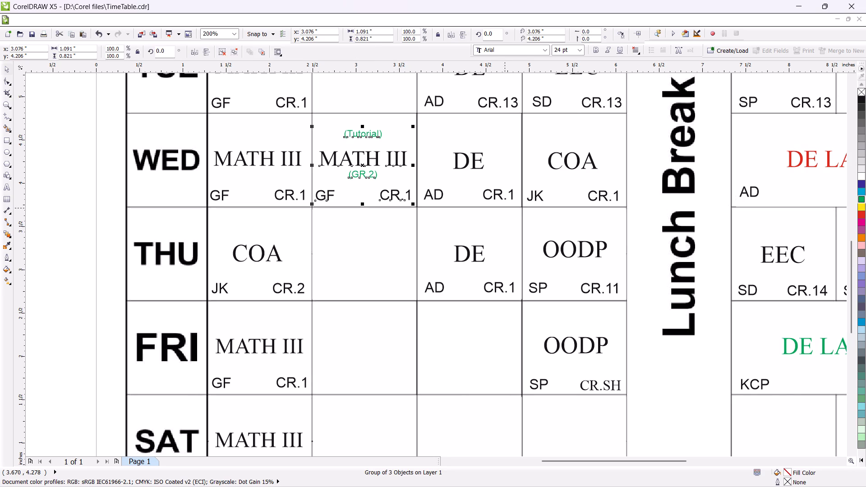
# Duplicate Wednesday's grouped MATH III tutorial entry and place the copy in Saturday's second-period cell.
pyautogui.click(851, 451)
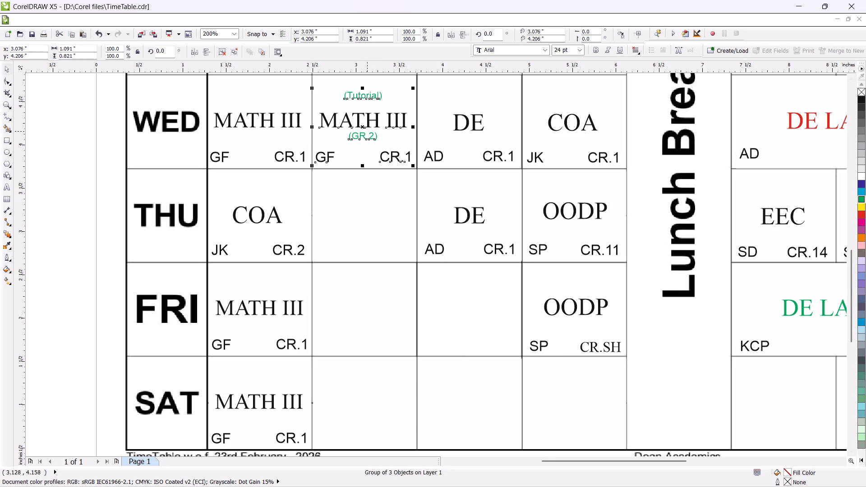
pyautogui.press('+')
pyautogui.moveTo(362, 126); pyautogui.dragTo(356, 197)
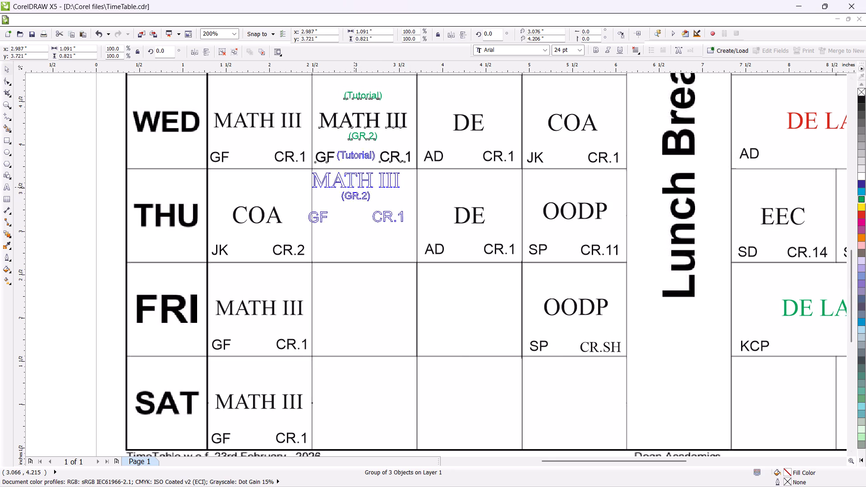
pyautogui.moveTo(356, 197); pyautogui.dragTo(362, 404)
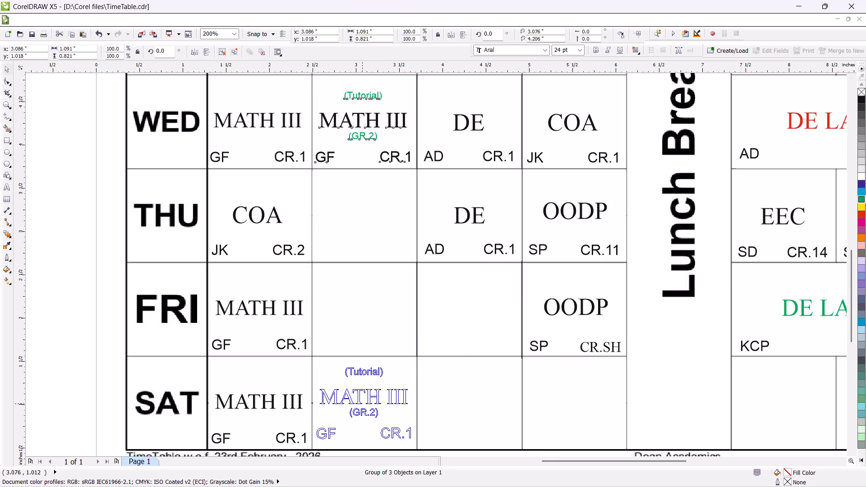
pyautogui.moveTo(362, 404); pyautogui.dragTo(362, 407)
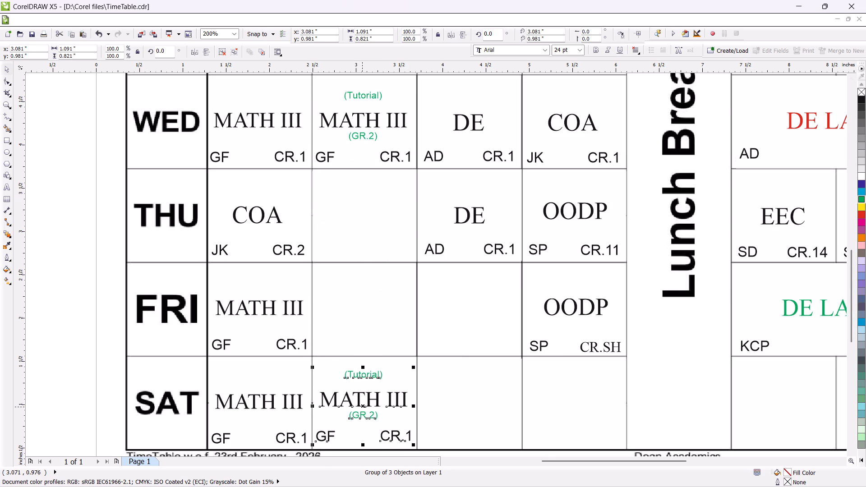
pyautogui.click(52, 270)
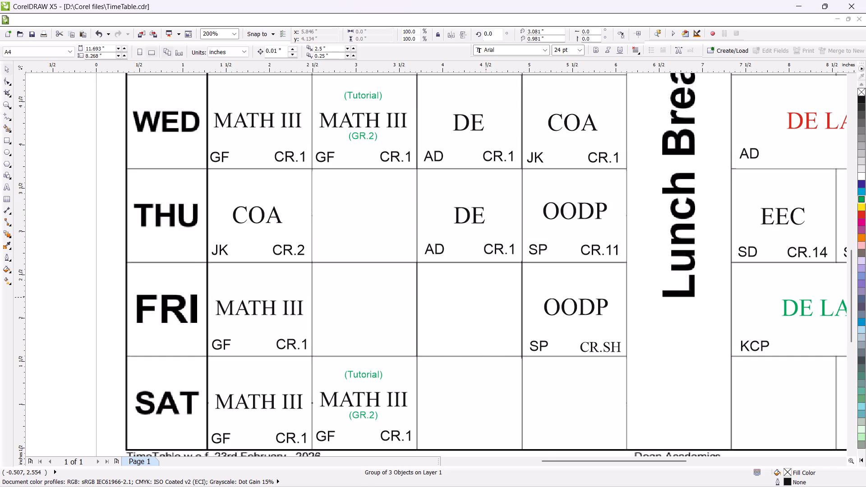
# Change the group label under Saturday's MATH III tutorial to (GR.1).
pyautogui.doubleClick(853, 453)
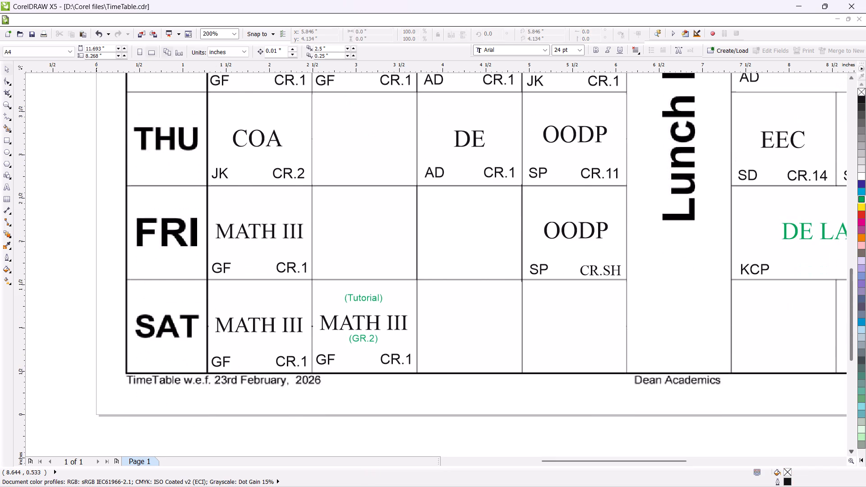
pyautogui.click(13, 188)
pyautogui.click(7, 190)
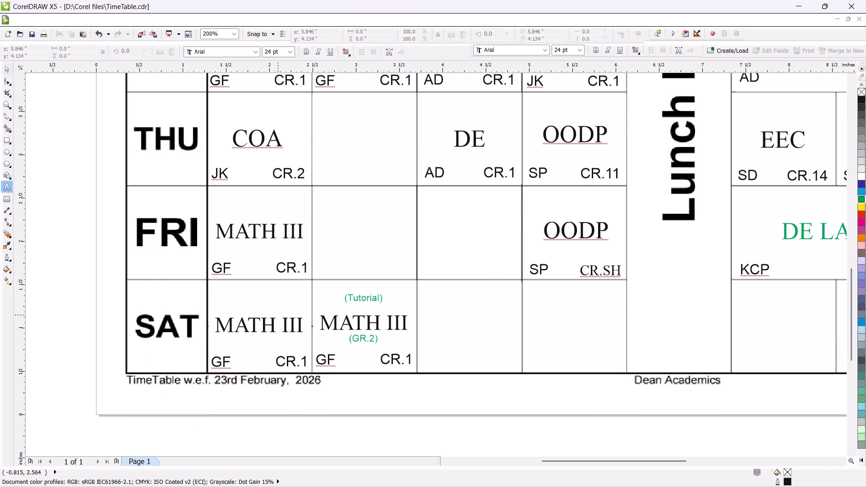
pyautogui.click(373, 339)
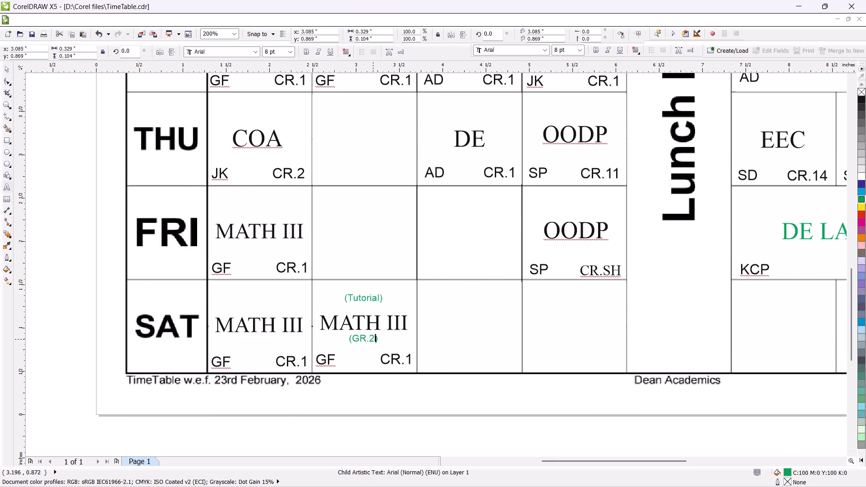
pyautogui.press('BackSpace')
pyautogui.press('1')
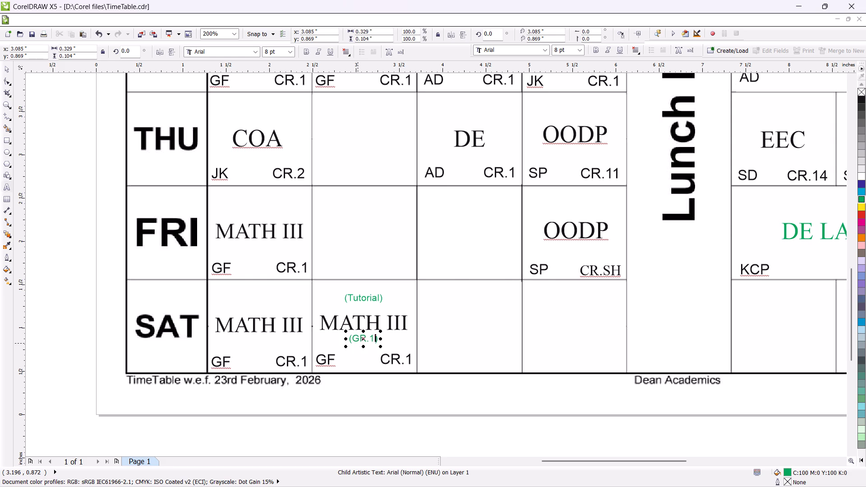
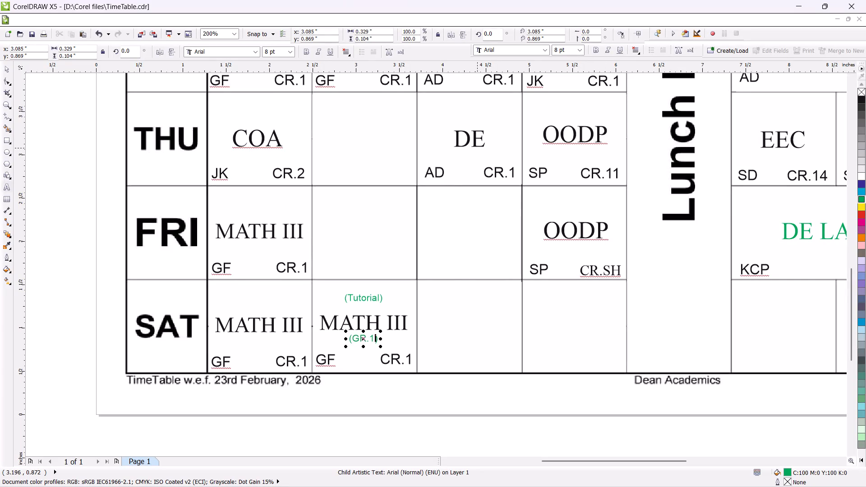
# Recolor the (Tutorial) and (GR.1) labels in Saturday's second-period MATH III cell red.
pyautogui.click(6, 187)
pyautogui.moveTo(343, 296); pyautogui.dragTo(353, 298)
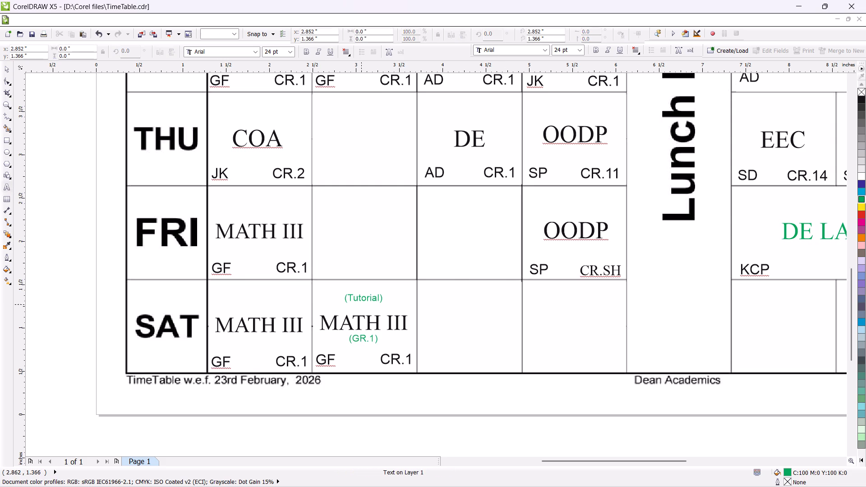
pyautogui.moveTo(346, 298); pyautogui.dragTo(355, 298)
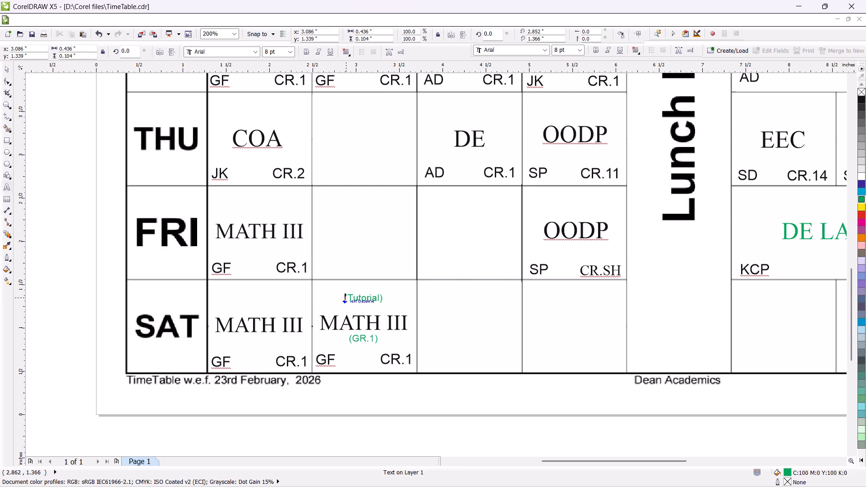
pyautogui.moveTo(355, 298); pyautogui.dragTo(387, 299)
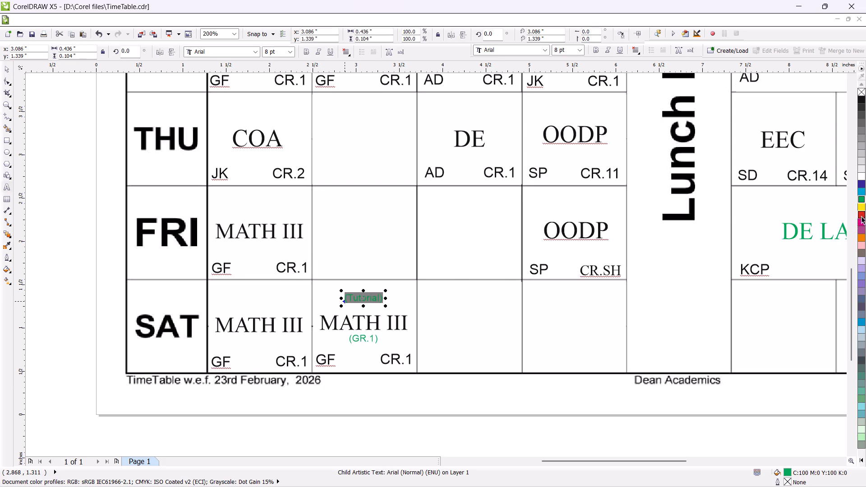
pyautogui.click(862, 214)
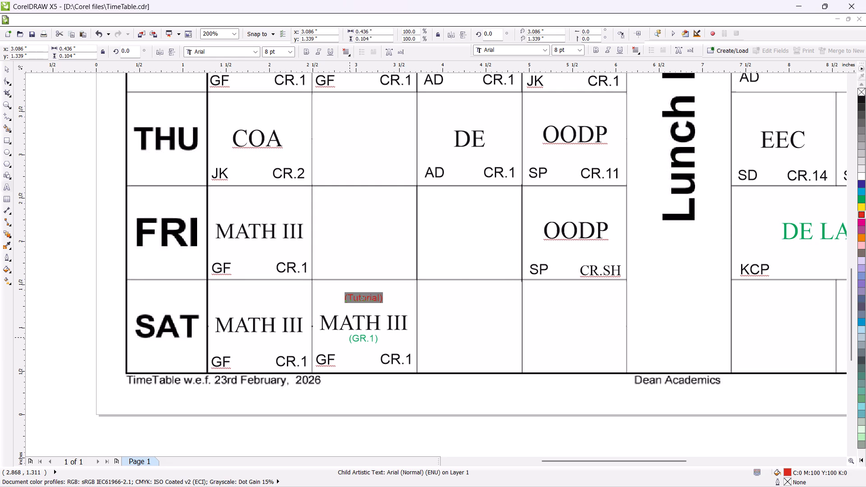
pyautogui.moveTo(350, 337); pyautogui.dragTo(381, 338)
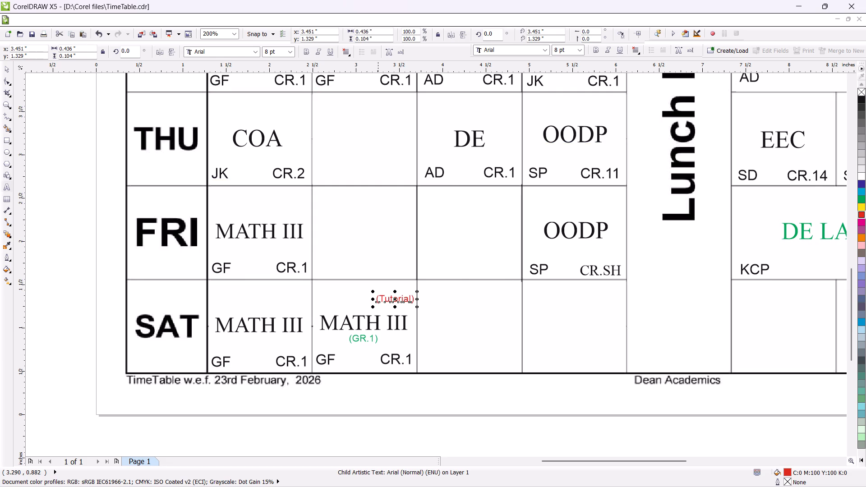
pyautogui.hotkey('ctrl', 'z')
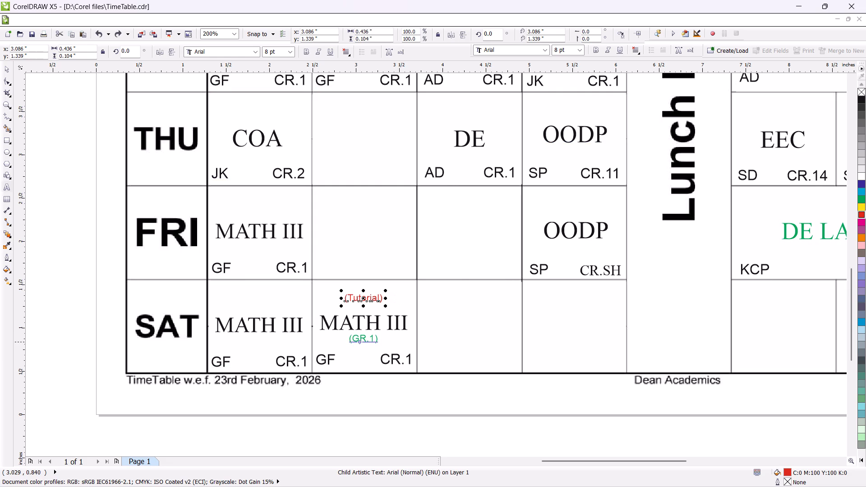
pyautogui.moveTo(350, 340); pyautogui.dragTo(387, 340)
pyautogui.click(861, 217)
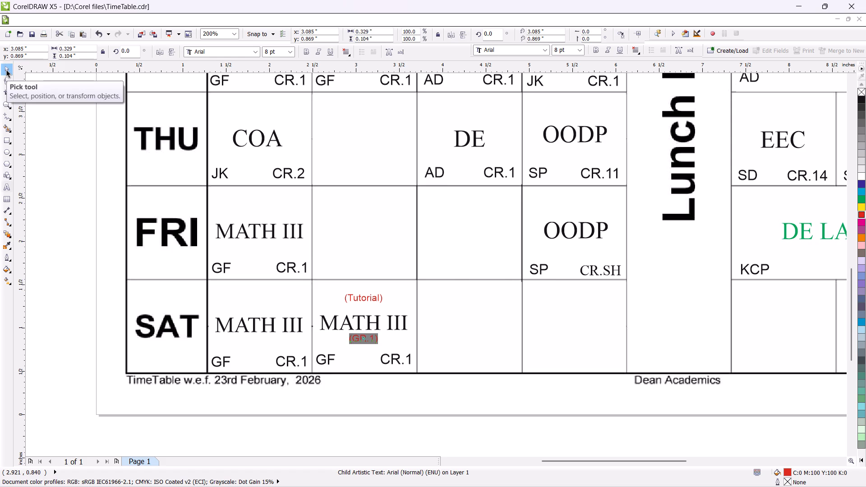
pyautogui.click(6, 69)
pyautogui.click(49, 114)
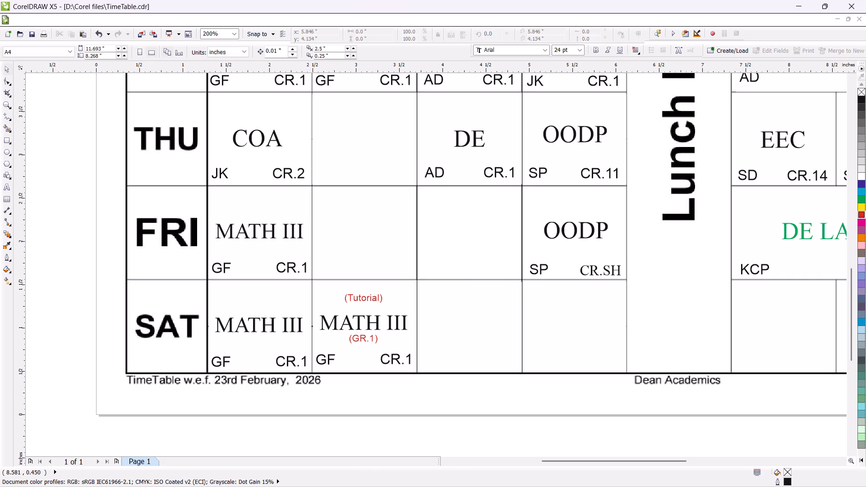
# Duplicate Friday's fourth-period OODP entry (SP, CR.SH) and place the copy in Saturday's third-period cell.
pyautogui.click(583, 232)
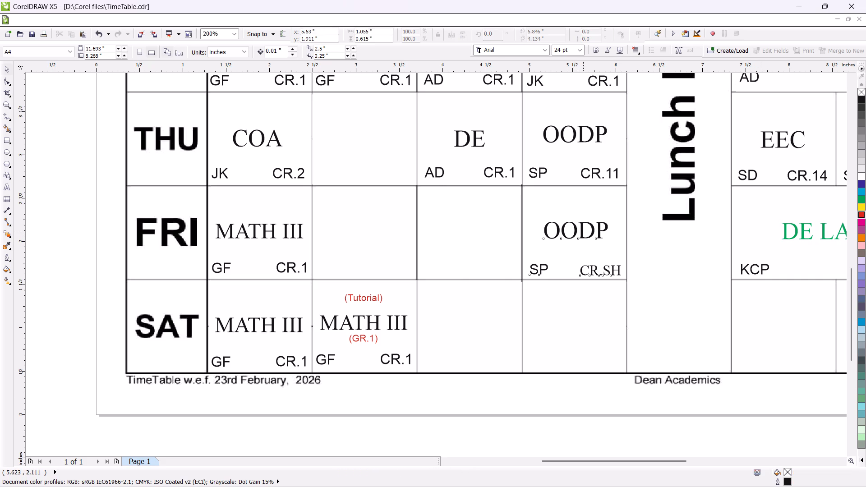
pyautogui.press('+')
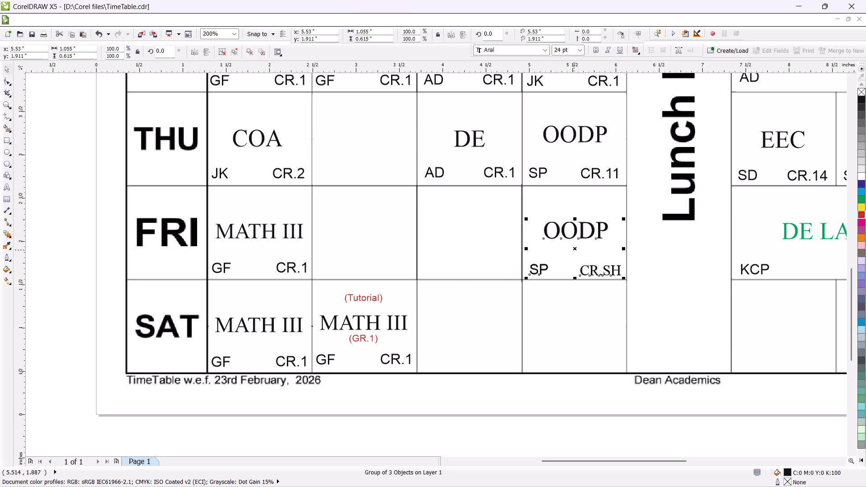
pyautogui.moveTo(575, 249); pyautogui.dragTo(470, 336)
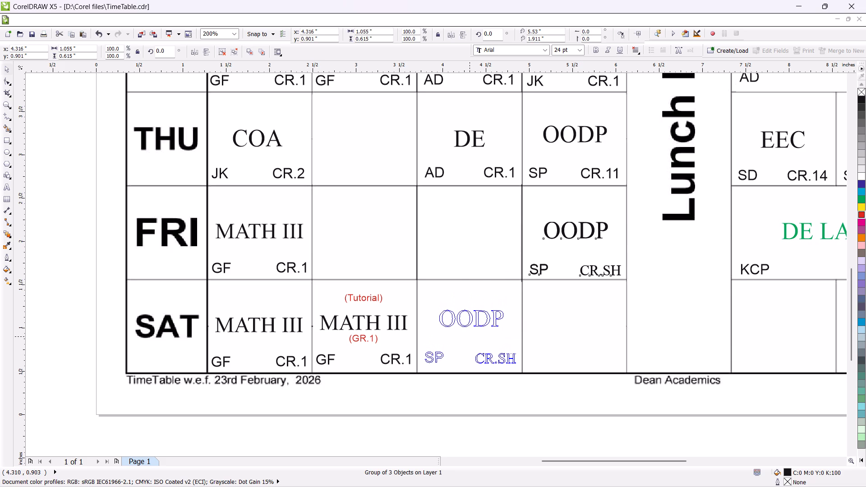
pyautogui.moveTo(470, 336); pyautogui.dragTo(469, 341)
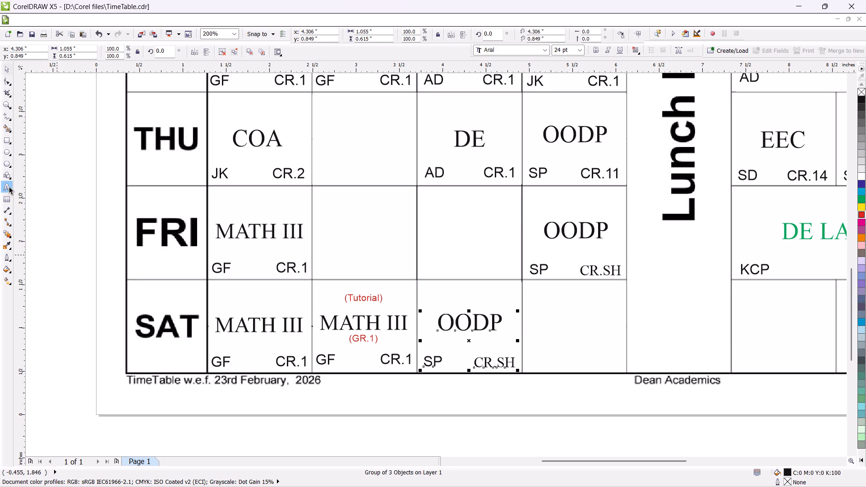
# Change the room label of Saturday's OODP entry to CR.2 and shift it toward the cell's lower-right corner.
pyautogui.click(9, 186)
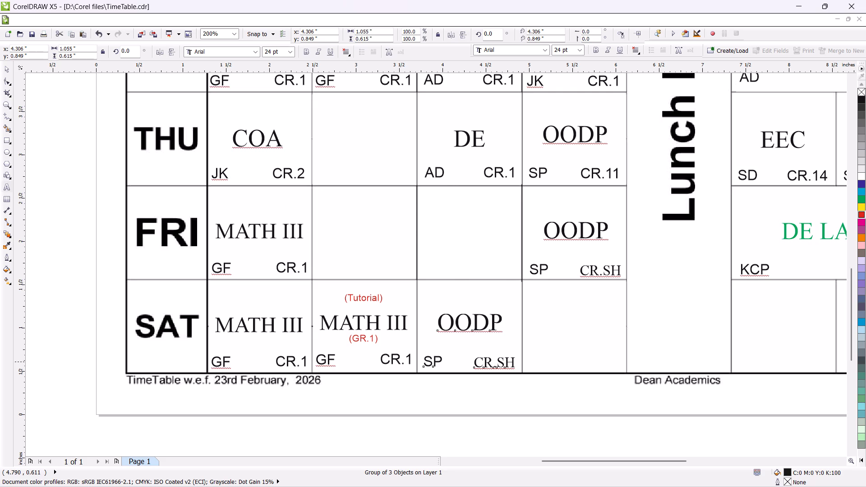
pyautogui.click(512, 362)
pyautogui.press('BackSpace')
pyautogui.press('BackSpace')
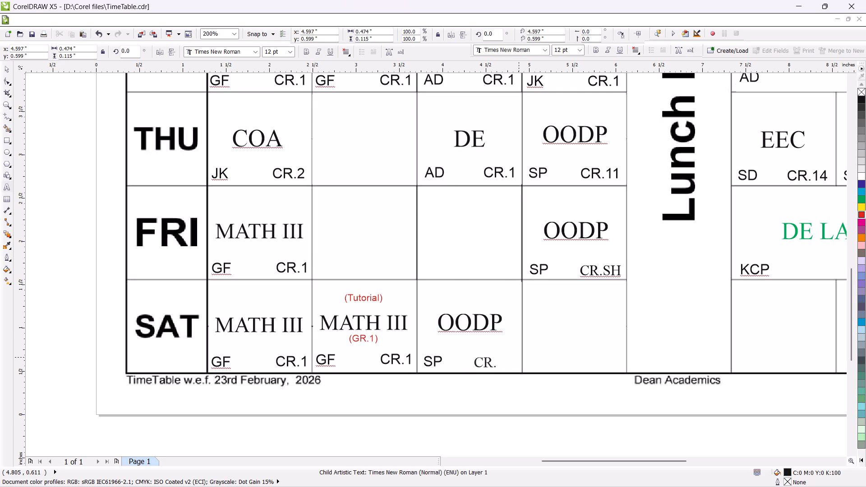
pyautogui.press('2')
pyautogui.moveTo(488, 363); pyautogui.dragTo(497, 363)
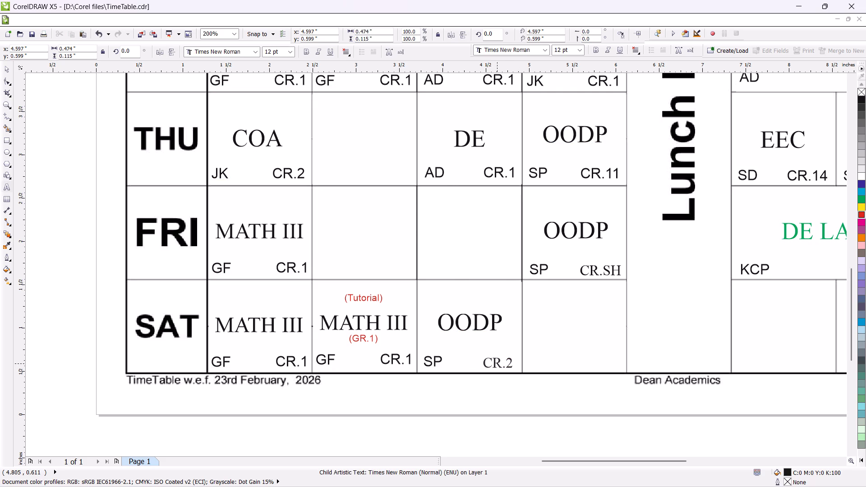
pyautogui.moveTo(497, 363); pyautogui.dragTo(500, 364)
pyautogui.moveTo(500, 364); pyautogui.dragTo(500, 363)
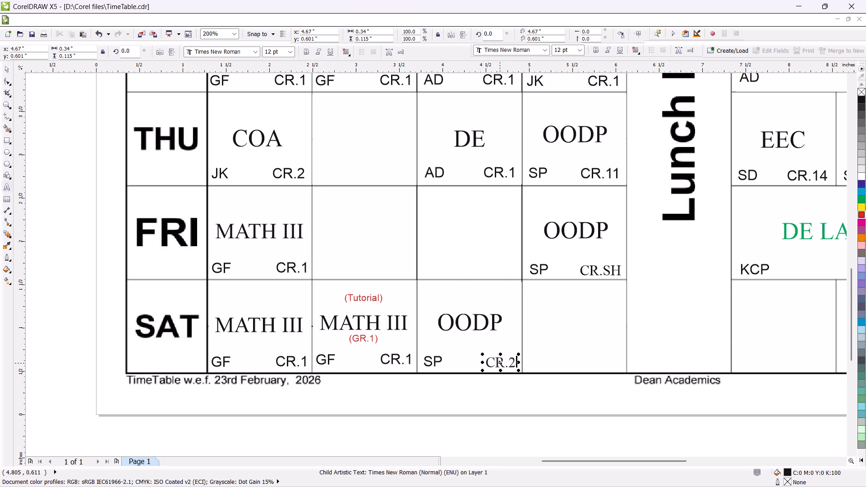
pyautogui.click(7, 71)
# Save the timetable file.
pyautogui.click(32, 37)
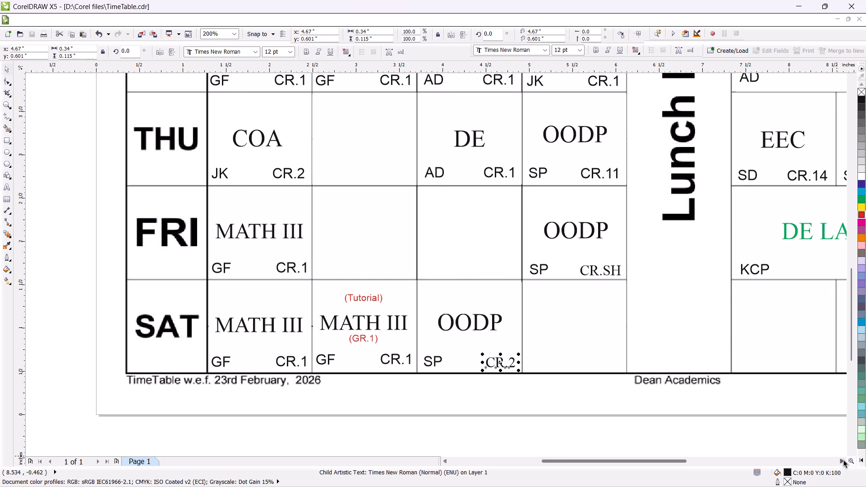
# Duplicate Thursday's 02:00 - 03:00PM EEC entry (SD, CR.14) and place the copy in Saturday's fourth-period cell.
pyautogui.click(843, 459)
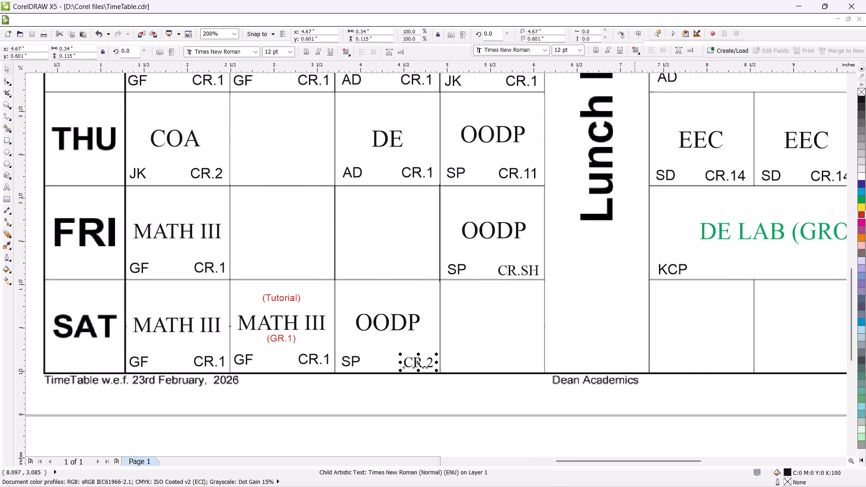
pyautogui.tripleClick(850, 76)
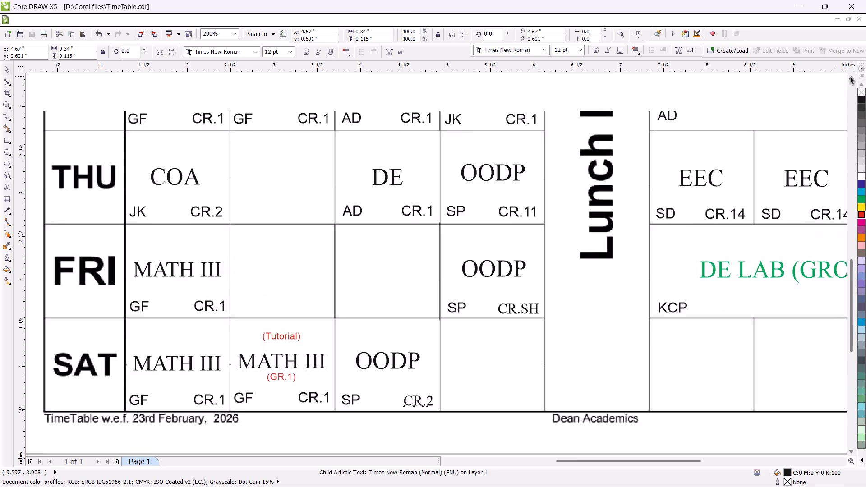
pyautogui.tripleClick(850, 76)
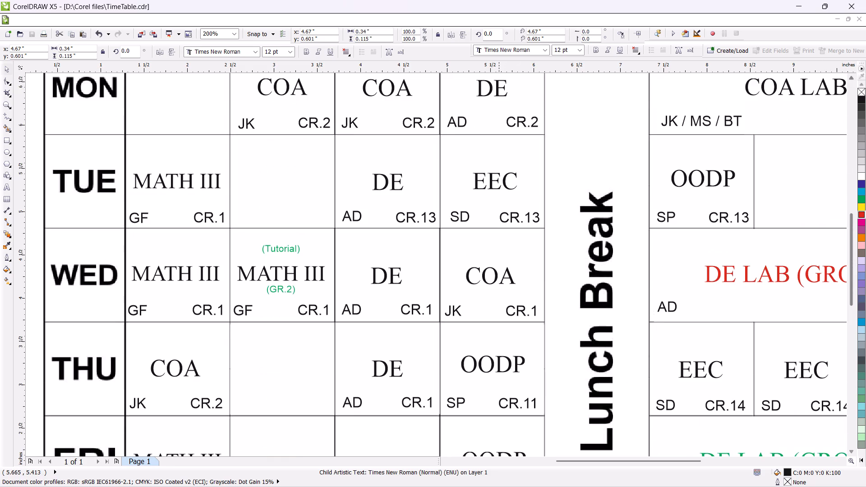
pyautogui.scroll(-1, 488, 193)
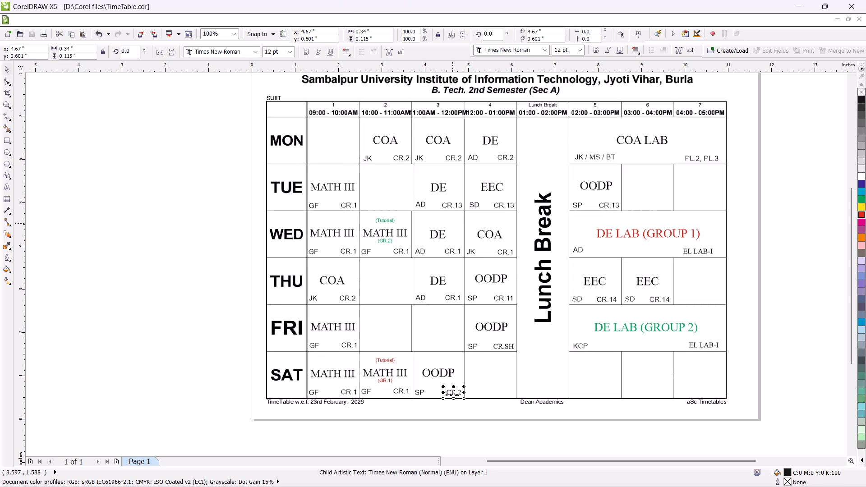
pyautogui.click(586, 281)
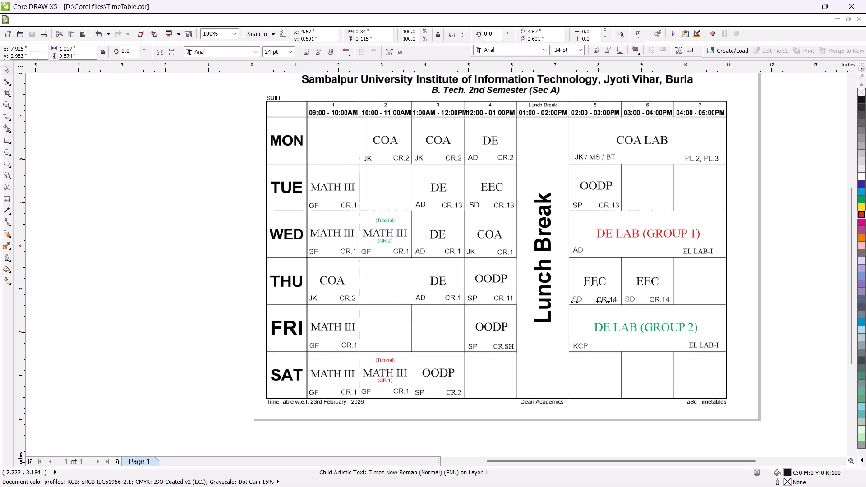
pyautogui.scroll(1, 588, 310)
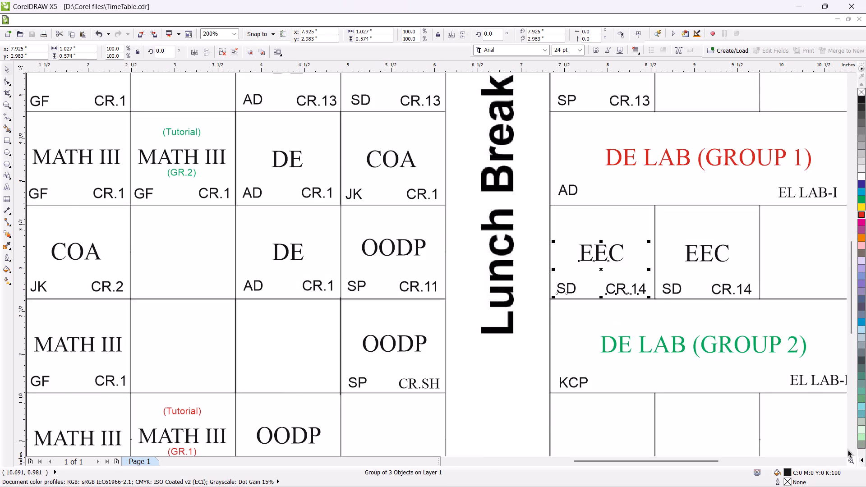
pyautogui.tripleClick(852, 451)
pyautogui.press('+')
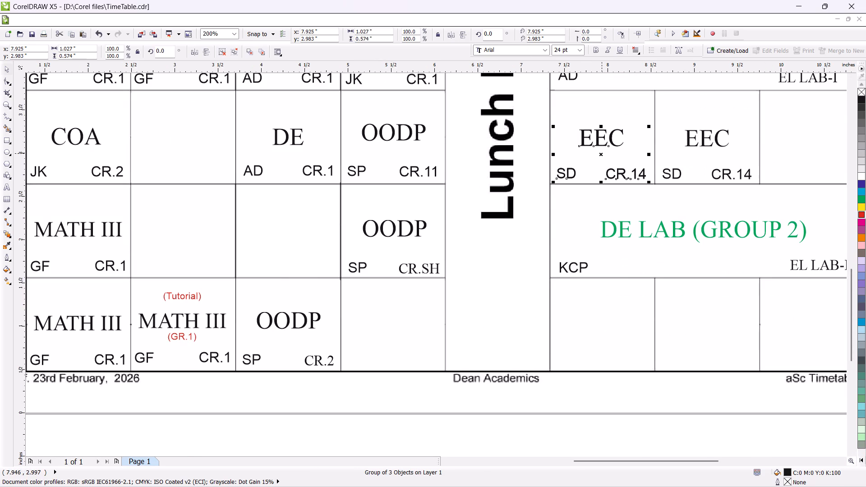
pyautogui.moveTo(601, 153); pyautogui.dragTo(397, 333)
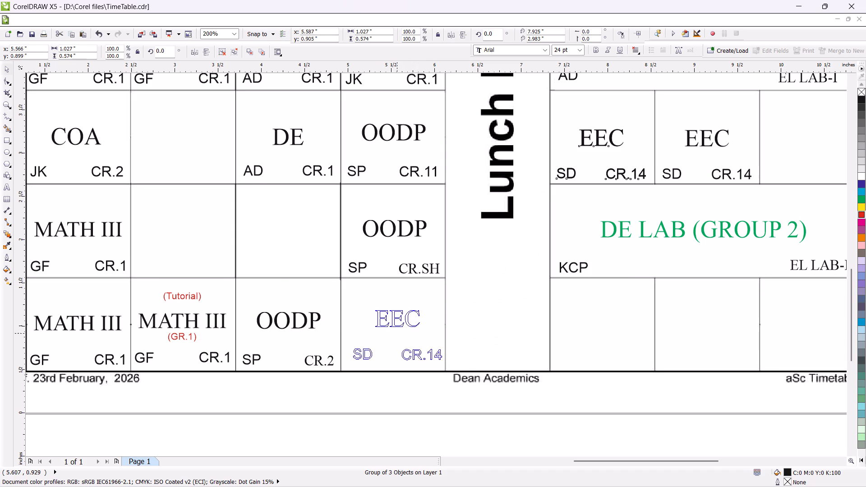
pyautogui.moveTo(397, 333); pyautogui.dragTo(394, 340)
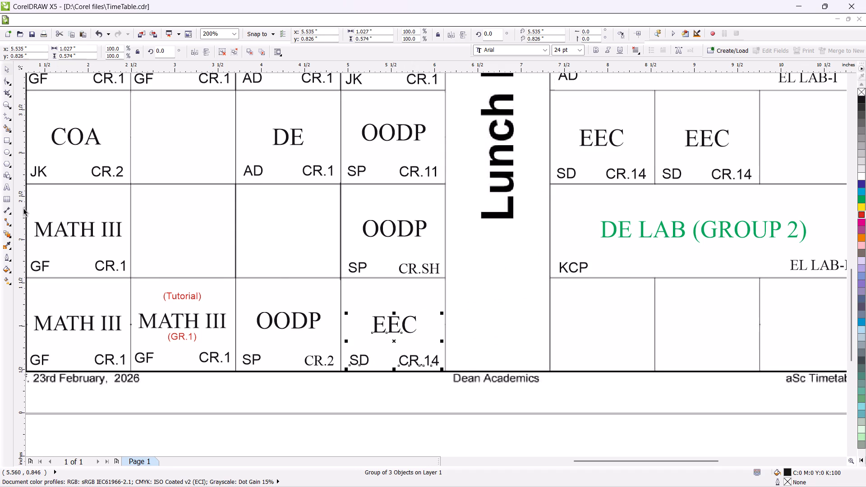
# Change the room label of Saturday's EEC entry to CR.2.
pyautogui.click(6, 188)
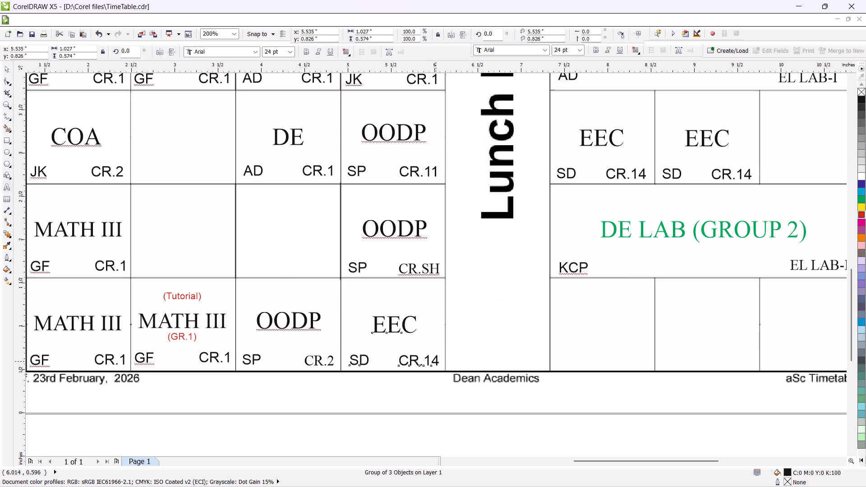
pyautogui.click(436, 361)
pyautogui.press('BackSpace')
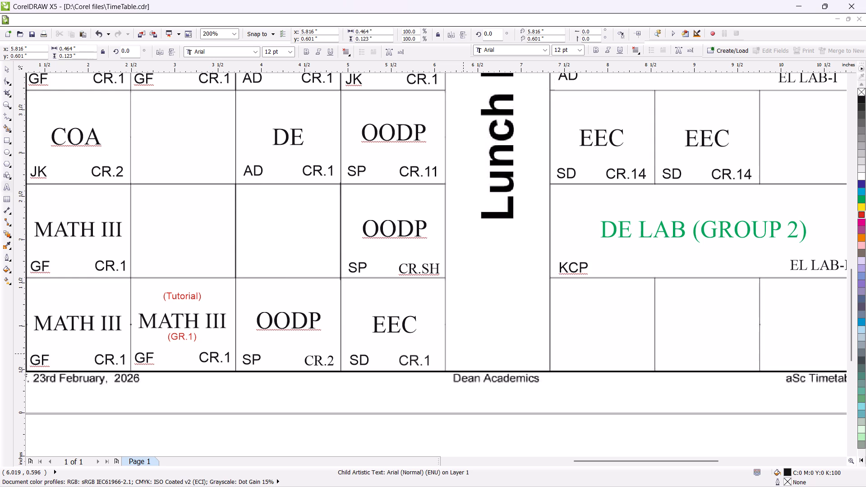
pyautogui.press('BackSpace')
pyautogui.press('2')
# Shift the CR.2 room label of Saturday's EEC entry toward the cell's lower-right corner.
pyautogui.moveTo(414, 360); pyautogui.dragTo(415, 360)
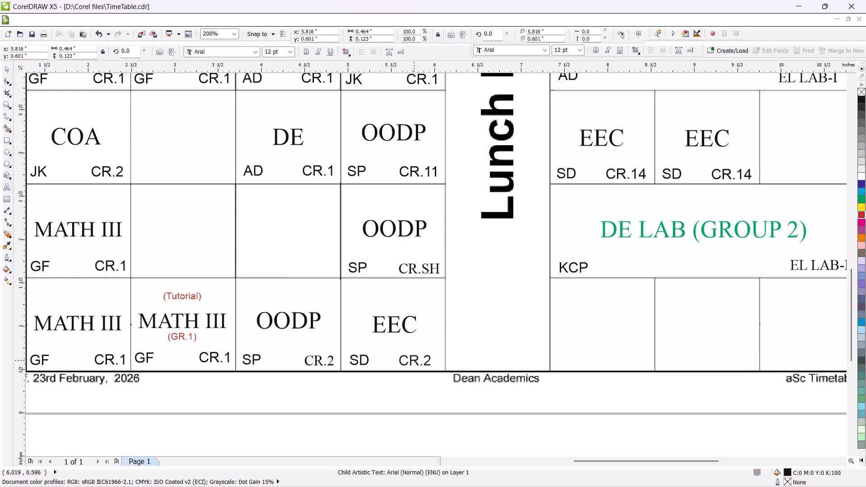
pyautogui.moveTo(415, 360); pyautogui.dragTo(421, 360)
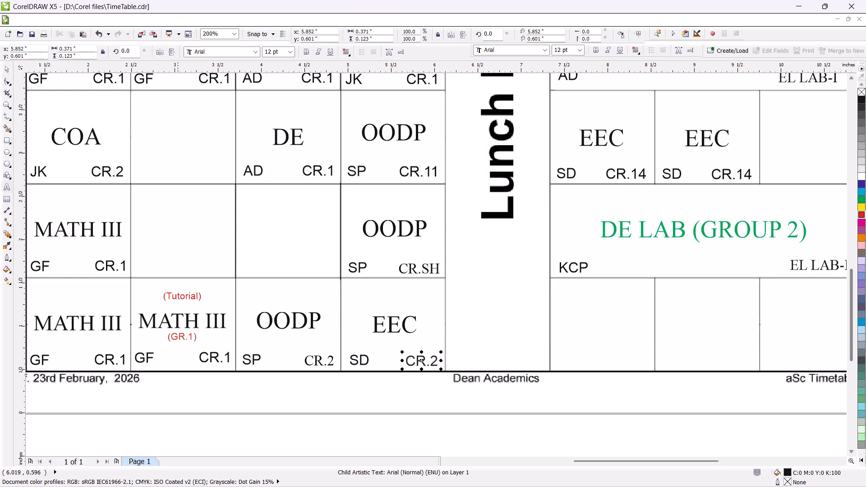
# Save the timetable file.
pyautogui.click(33, 34)
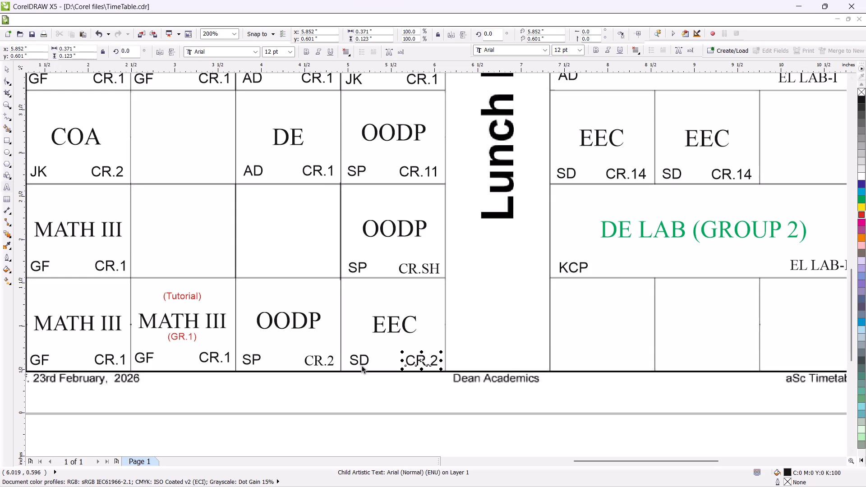
pyautogui.click(330, 404)
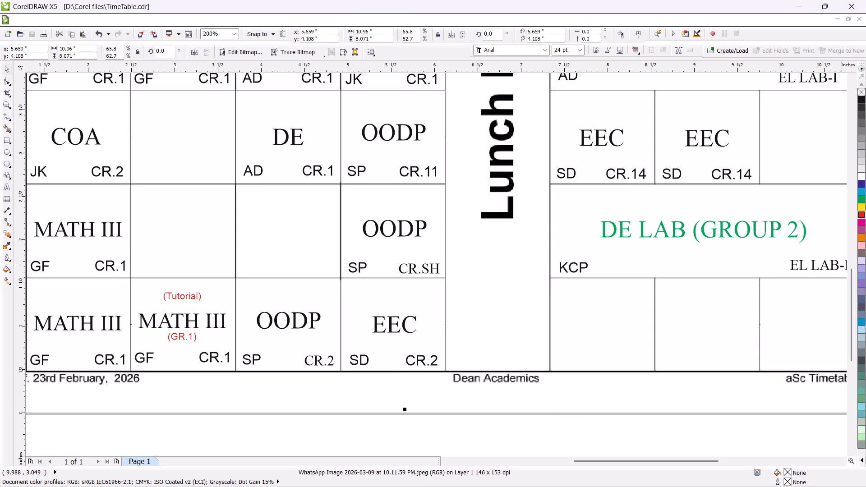
# Widen the white rectangle in Saturday's first after-lunch cell to about 2.67 inches so it covers both dividers between the afternoon cells.
pyautogui.tripleClick(840, 459)
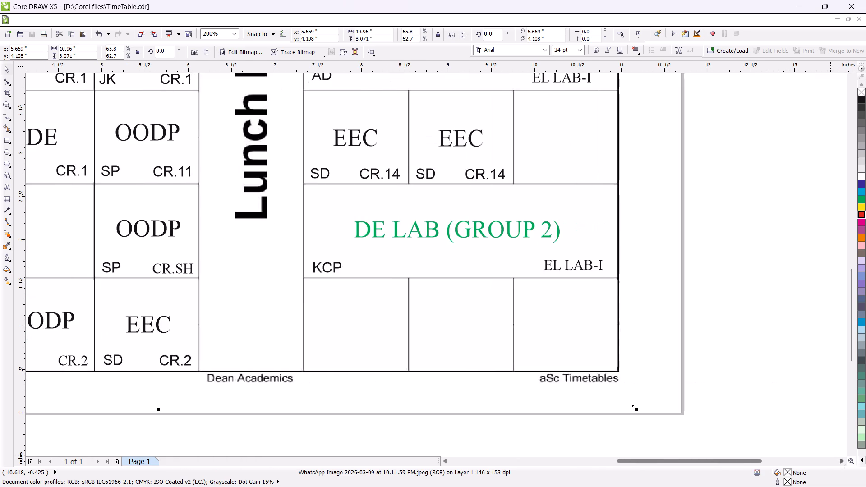
pyautogui.click(367, 308)
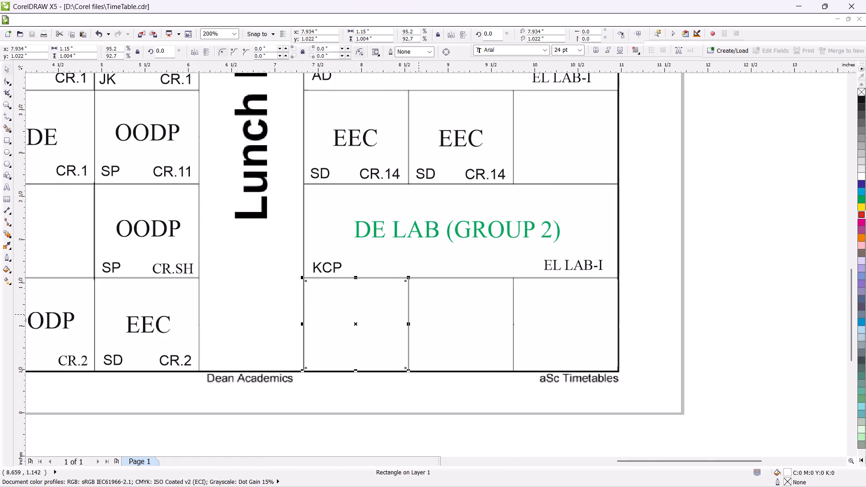
pyautogui.scroll(2, 405, 326)
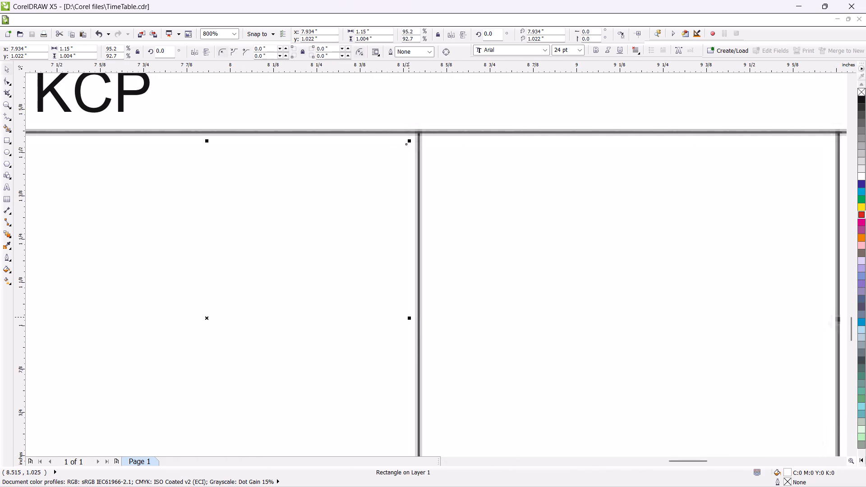
pyautogui.moveTo(409, 317); pyautogui.dragTo(793, 329)
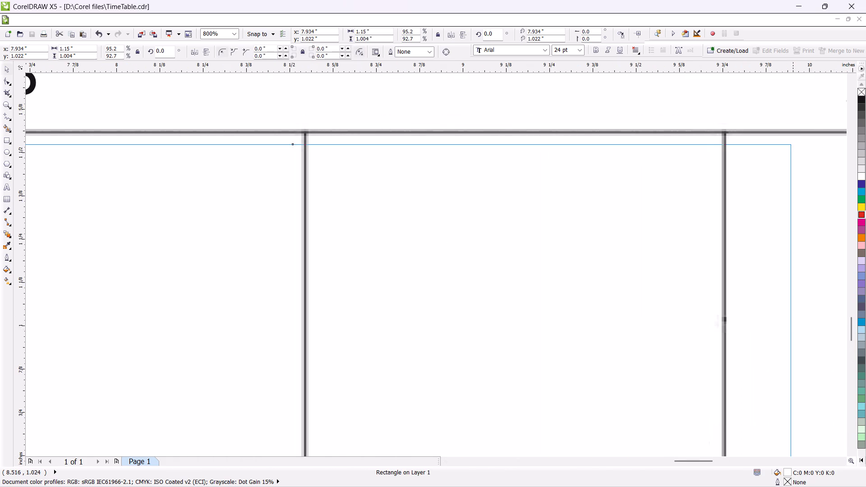
pyautogui.moveTo(793, 329); pyautogui.dragTo(820, 325)
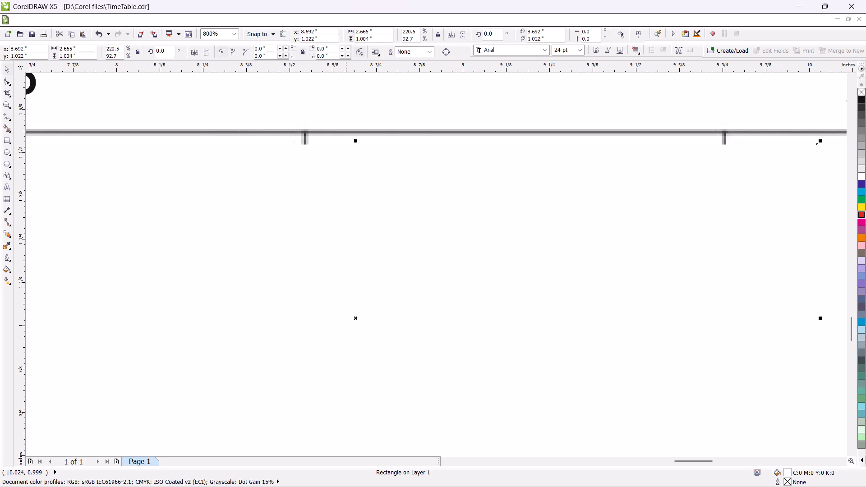
pyautogui.scroll(3, 353, 138)
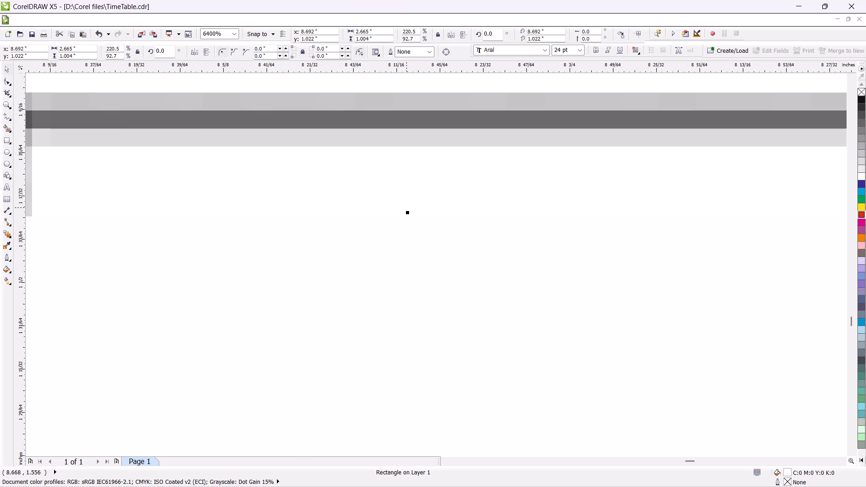
# Stretch the white rectangle over Saturday's afternoon cells upward to about 1.035 inches high, bringing its top edge to the row's upper border.
pyautogui.moveTo(409, 211); pyautogui.dragTo(435, 144)
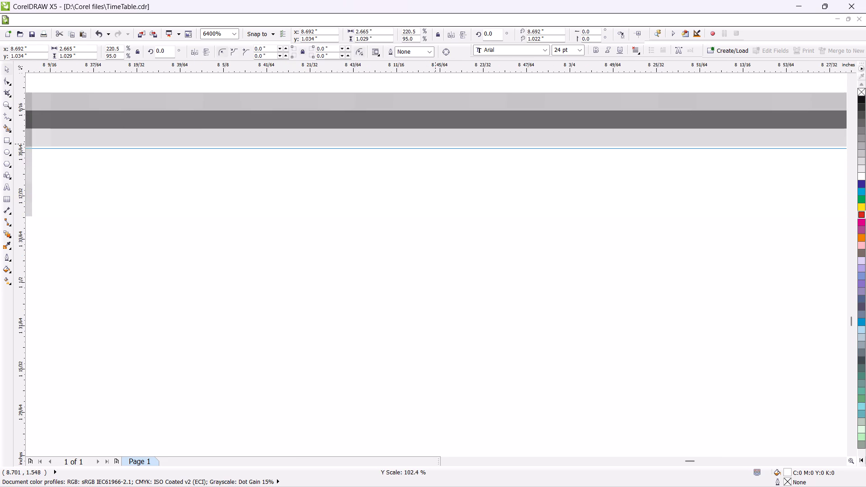
pyautogui.moveTo(435, 144); pyautogui.dragTo(438, 126)
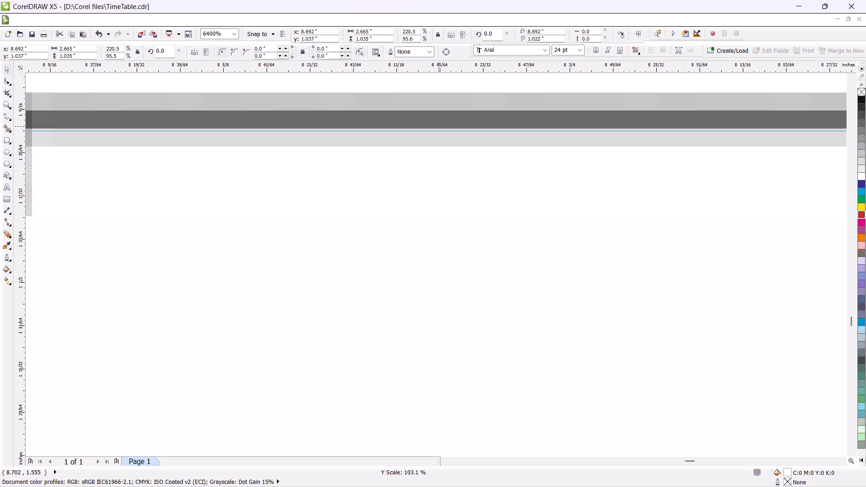
pyautogui.moveTo(438, 126); pyautogui.dragTo(438, 128)
pyautogui.scroll(-2, 434, 168)
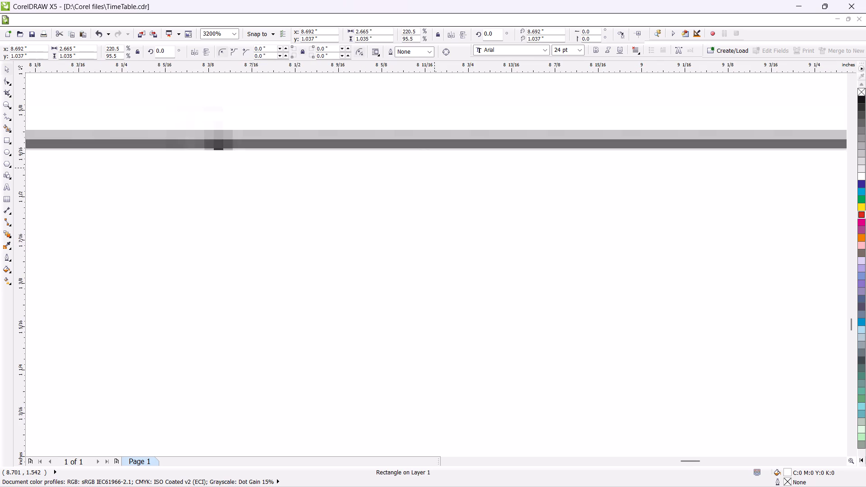
# Stretch the white rectangle over Saturday's afternoon cells downward to about 1.07 inches high, meeting the table's bottom border.
pyautogui.scroll(-1, 406, 221)
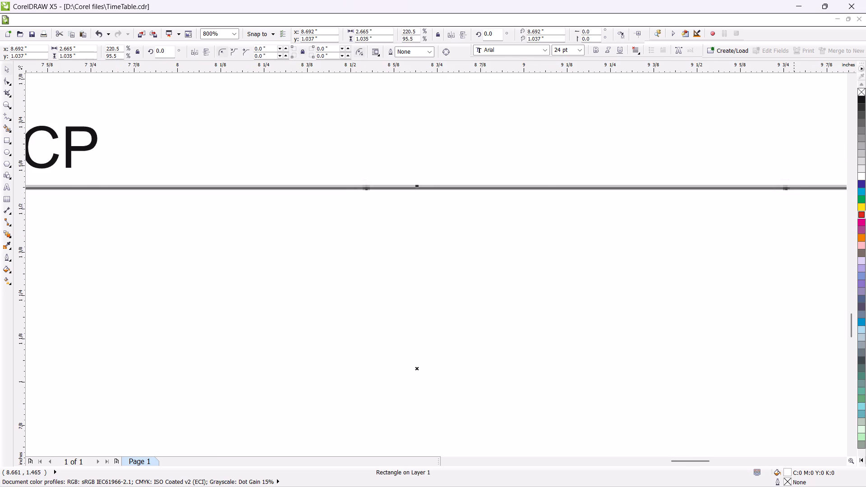
pyautogui.tripleClick(853, 452)
pyautogui.doubleClick(853, 451)
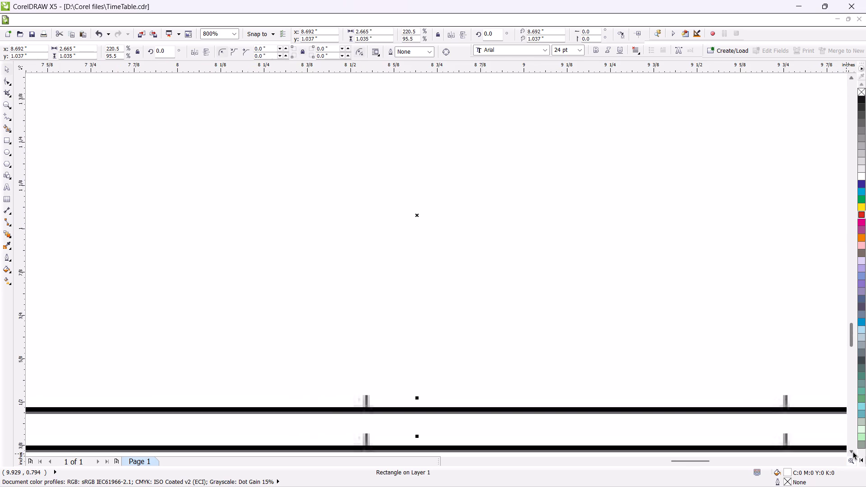
pyautogui.scroll(2, 427, 364)
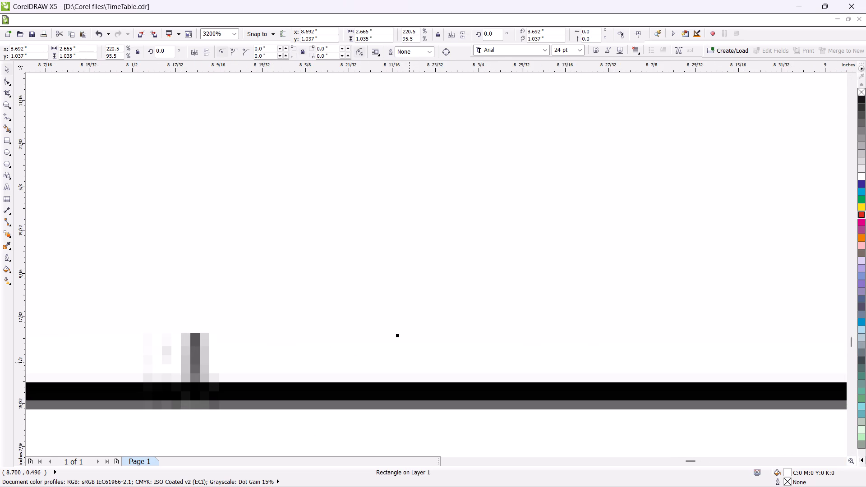
pyautogui.moveTo(397, 336); pyautogui.dragTo(388, 382)
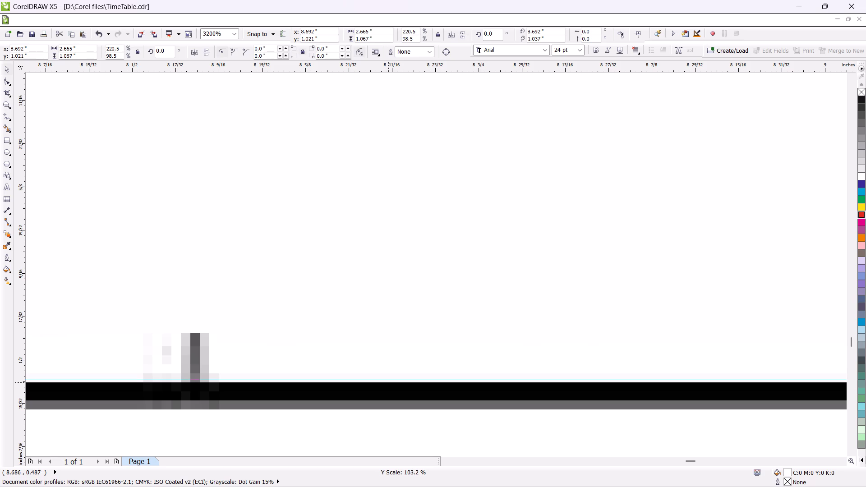
pyautogui.moveTo(388, 382); pyautogui.dragTo(389, 386)
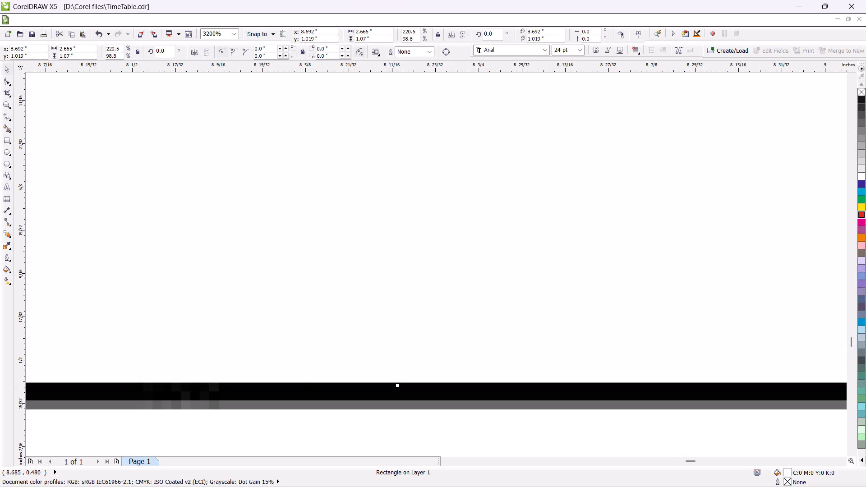
# Widen the white rectangle over Saturday's afternoon cells to about 3.59 inches, reaching the table's right border, and deselect it.
pyautogui.scroll(-4, 392, 388)
pyautogui.scroll(1, 514, 339)
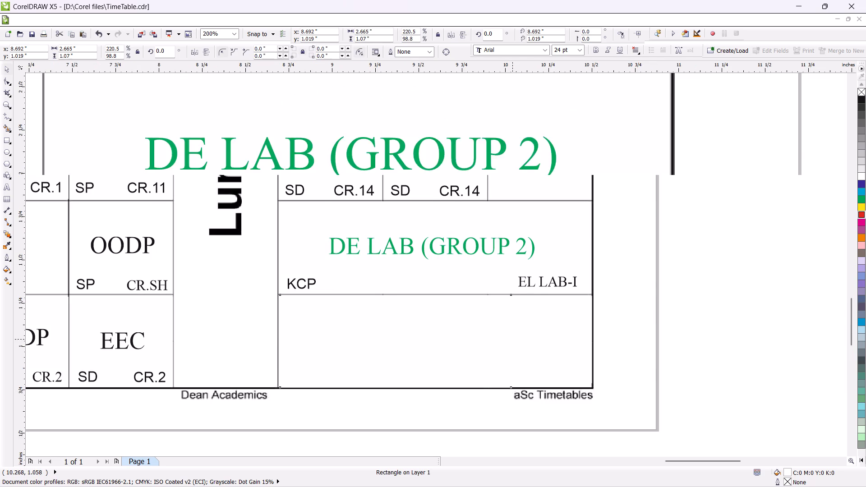
pyautogui.scroll(1, 512, 339)
pyautogui.moveTo(511, 347); pyautogui.dragTo(768, 347)
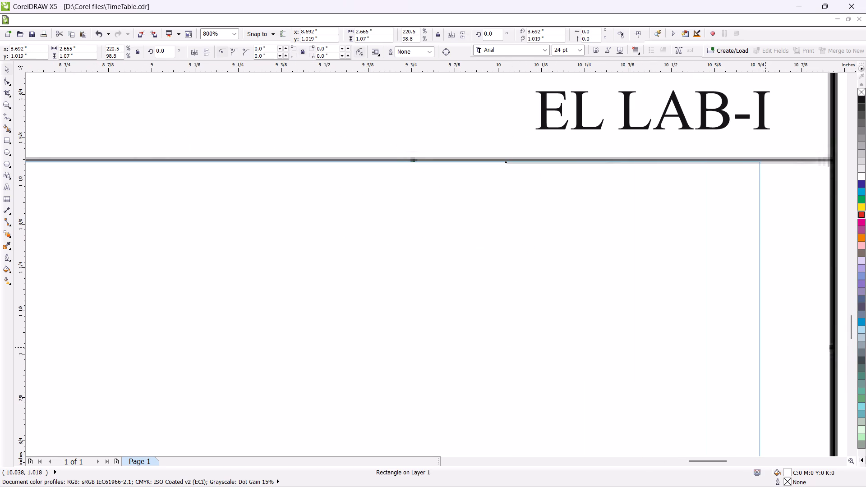
pyautogui.moveTo(768, 347); pyautogui.dragTo(833, 351)
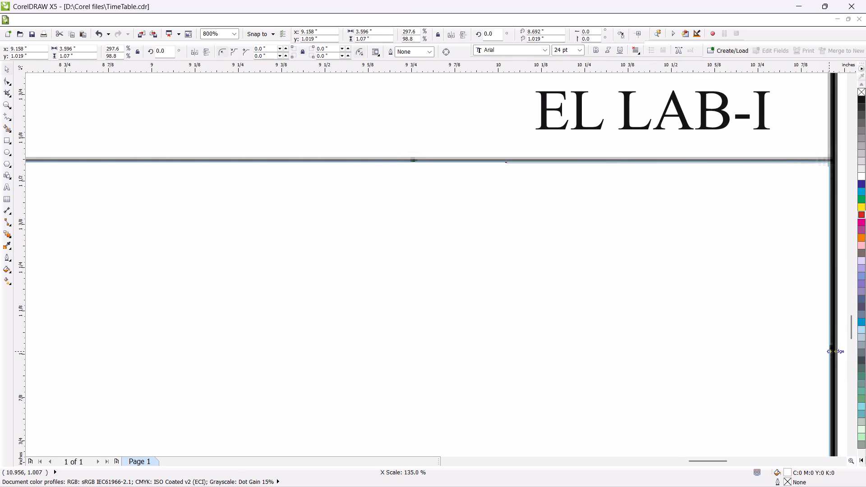
pyautogui.moveTo(833, 351); pyautogui.dragTo(832, 351)
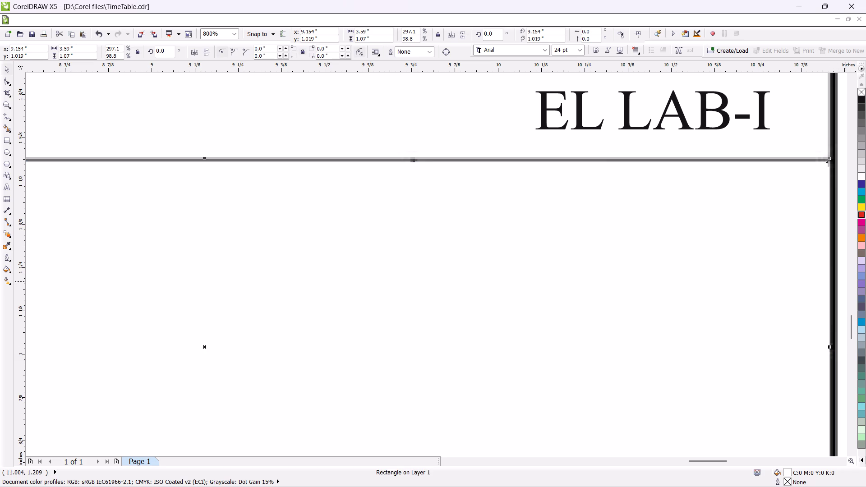
pyautogui.click(841, 281)
pyautogui.scroll(-2, 688, 325)
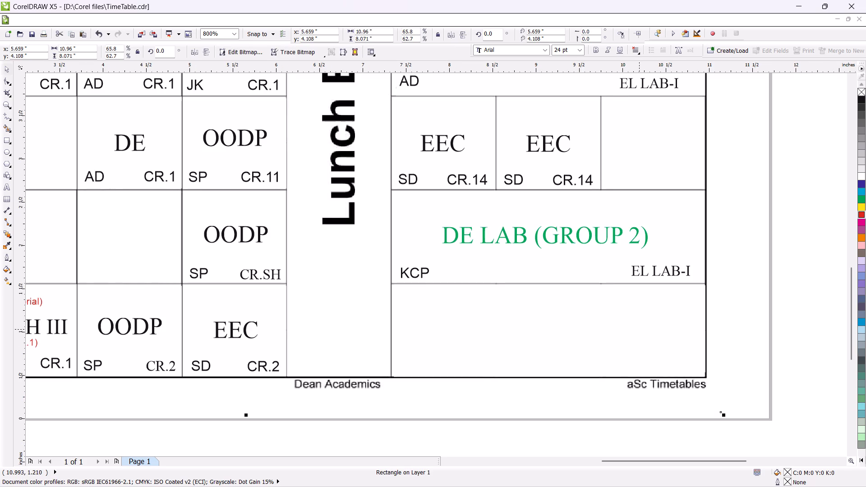
pyautogui.click(758, 320)
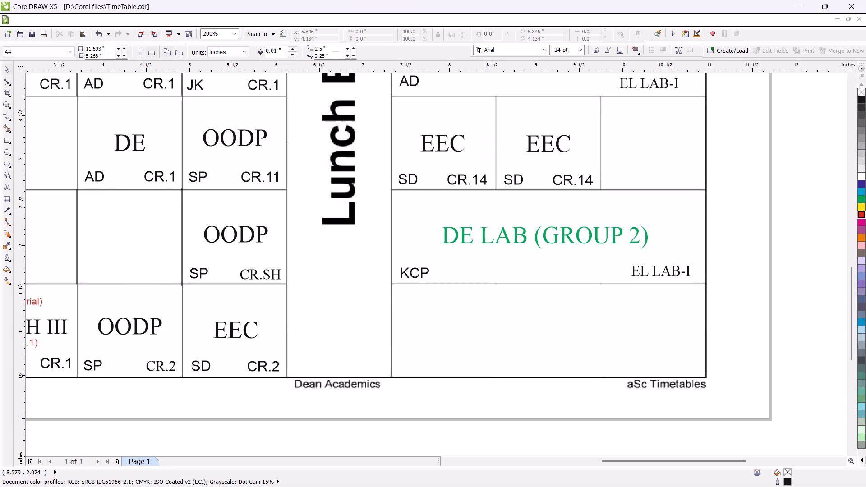
# Duplicate Monday's COA LAB entry (JK / MS / BT, PL.2, PL.3) and place the copy in Saturday's blank afternoon area.
pyautogui.tripleClick(852, 77)
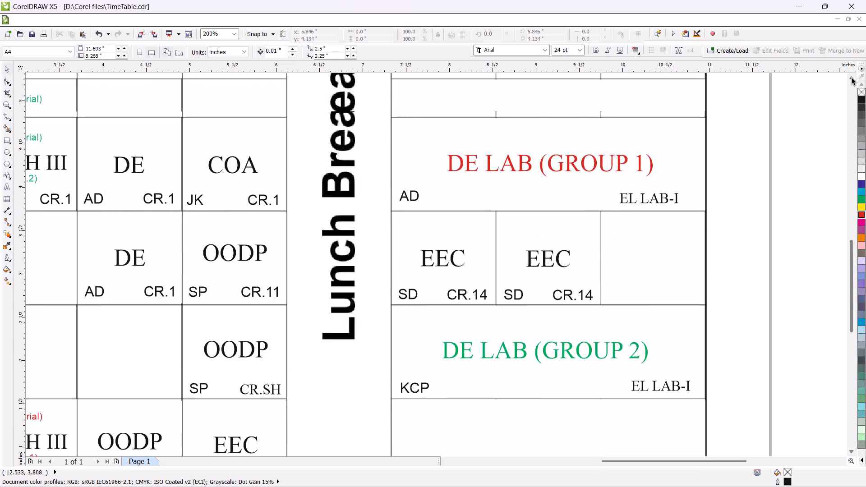
pyautogui.tripleClick(852, 77)
pyautogui.tripleClick(852, 77)
pyautogui.click(852, 77)
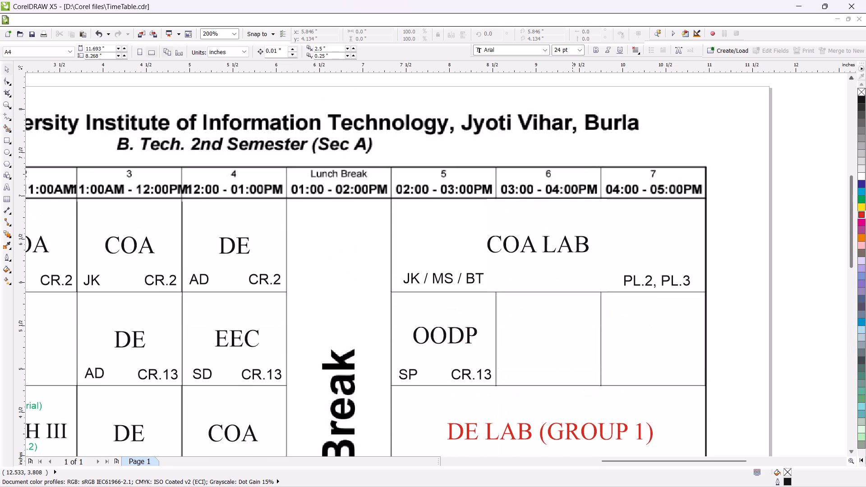
pyautogui.scroll(-1, 691, 360)
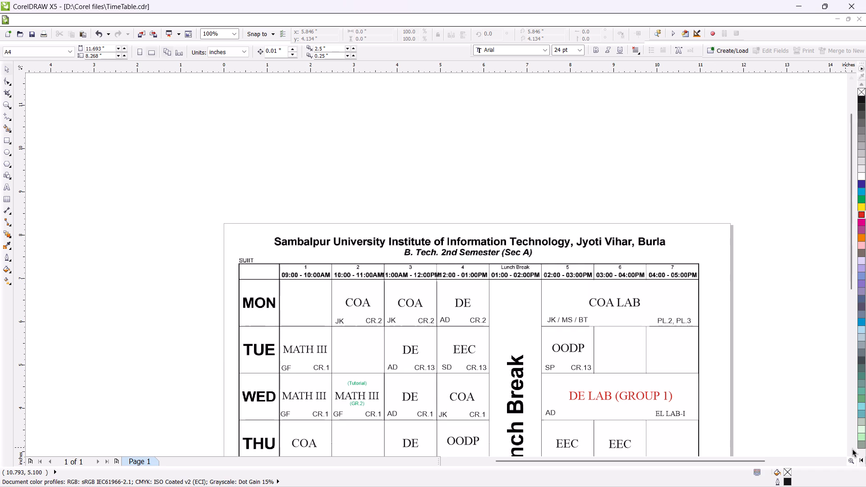
pyautogui.tripleClick(852, 449)
pyautogui.click(852, 449)
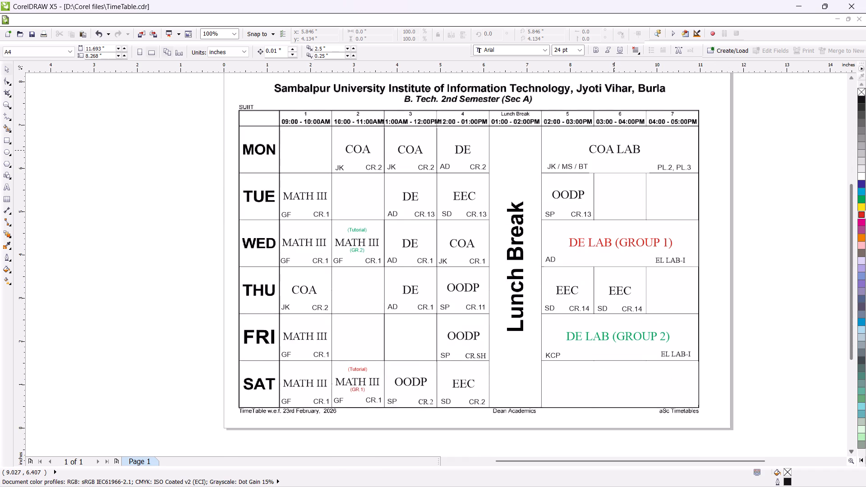
pyautogui.click(612, 149)
pyautogui.press('+')
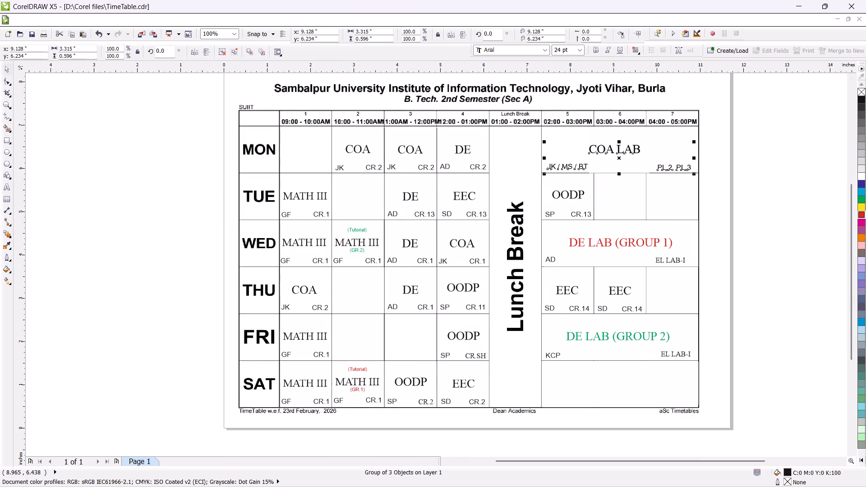
pyautogui.moveTo(620, 158); pyautogui.dragTo(605, 278)
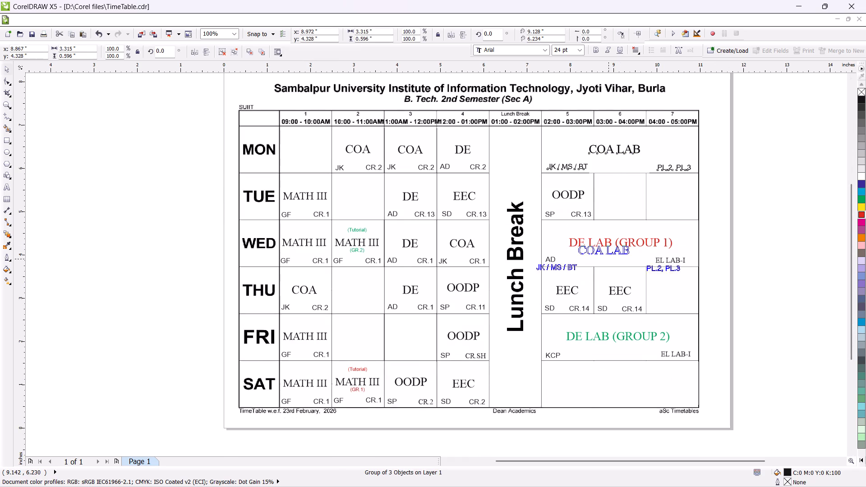
pyautogui.moveTo(605, 278); pyautogui.dragTo(623, 390)
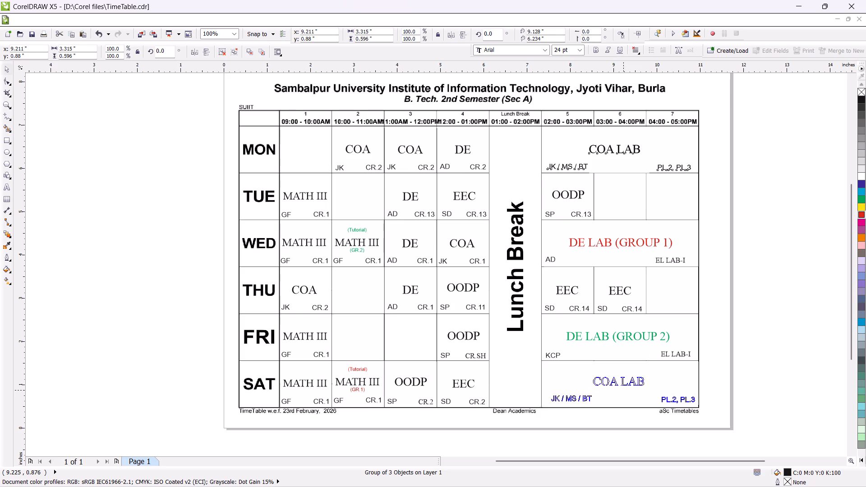
pyautogui.moveTo(623, 390); pyautogui.dragTo(621, 391)
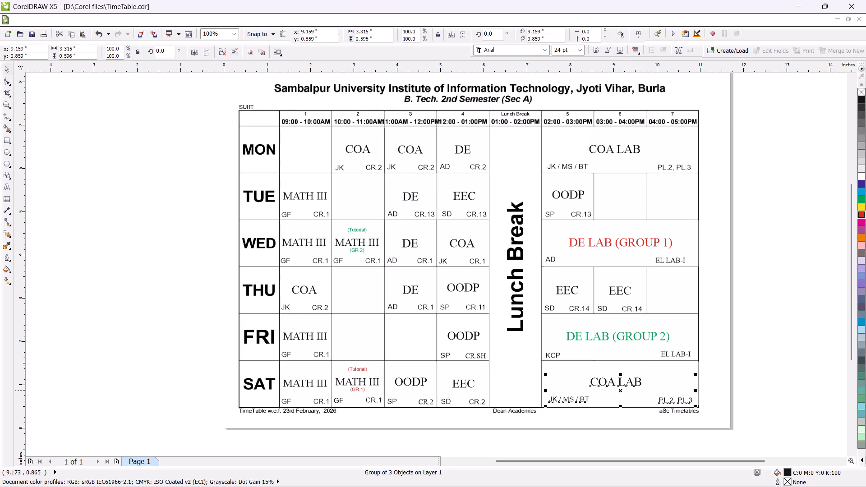
# Shift Saturday's COA LAB entry slightly down and left, centring it at about X 9.112, Y 0.807 inches.
pyautogui.scroll(1, 610, 413)
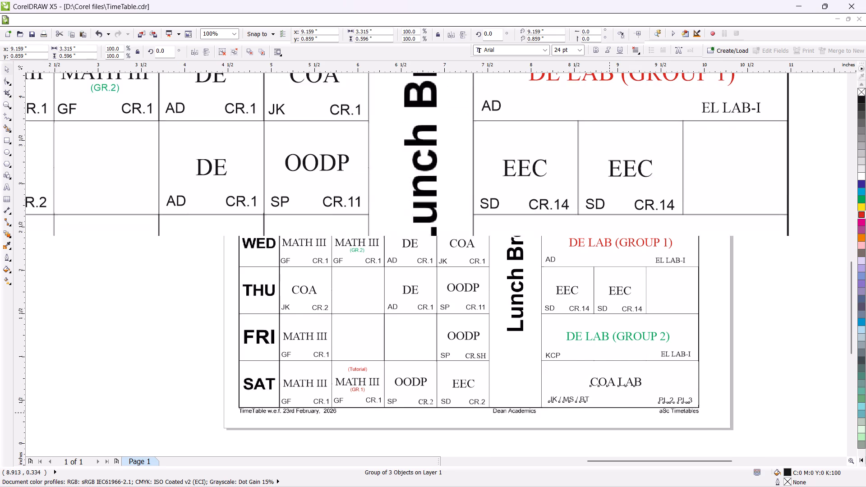
pyautogui.scroll(1, 609, 413)
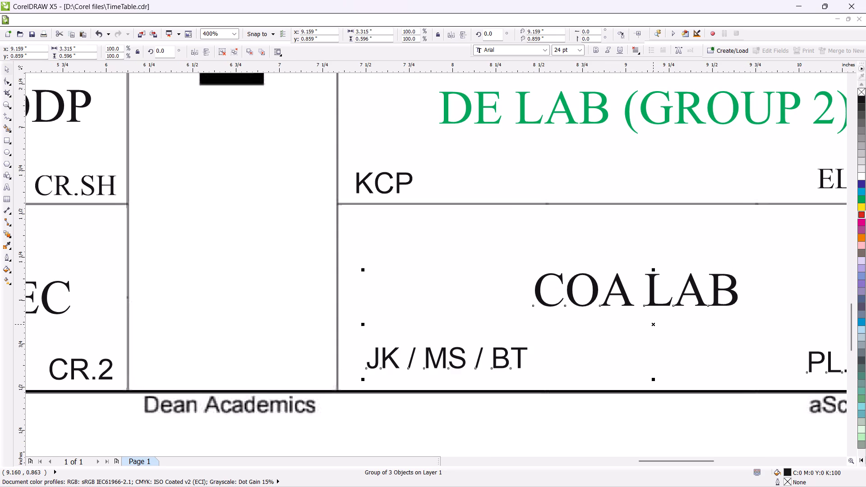
pyautogui.moveTo(653, 324); pyautogui.dragTo(645, 333)
pyautogui.scroll(-1, 657, 380)
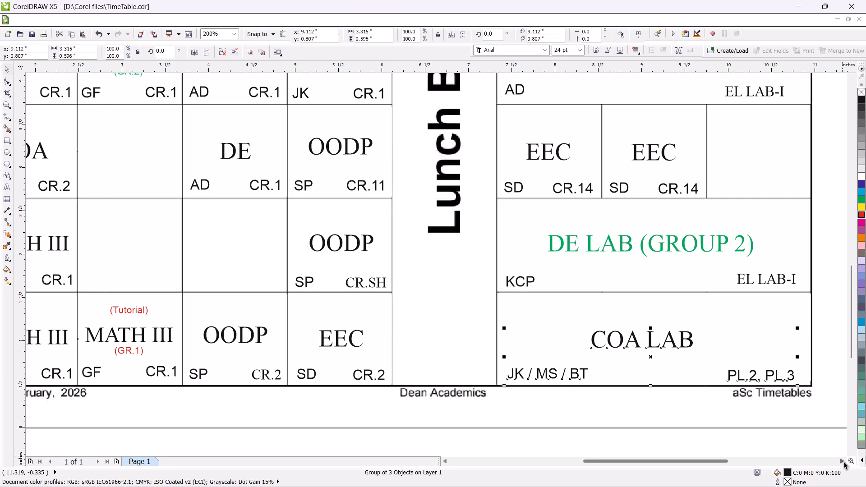
# Change the title of Saturday's COA LAB entry to OOPLJ LAB.
pyautogui.click(843, 460)
pyautogui.scroll(1, 598, 386)
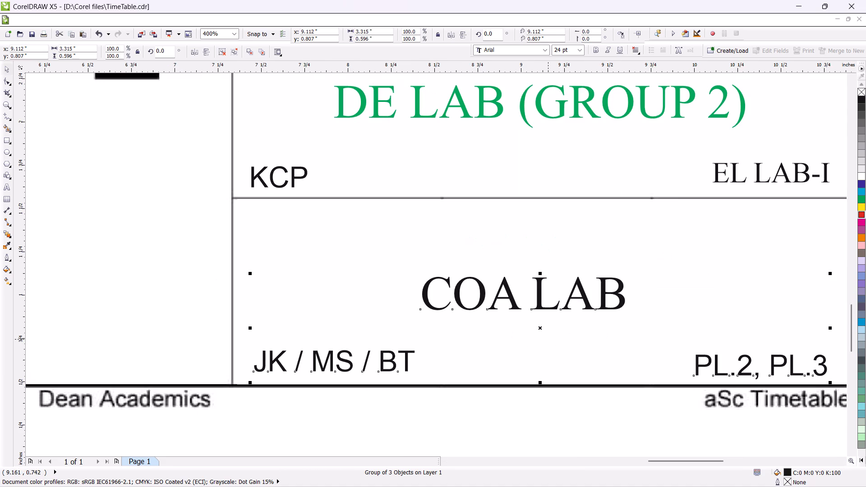
pyautogui.click(7, 183)
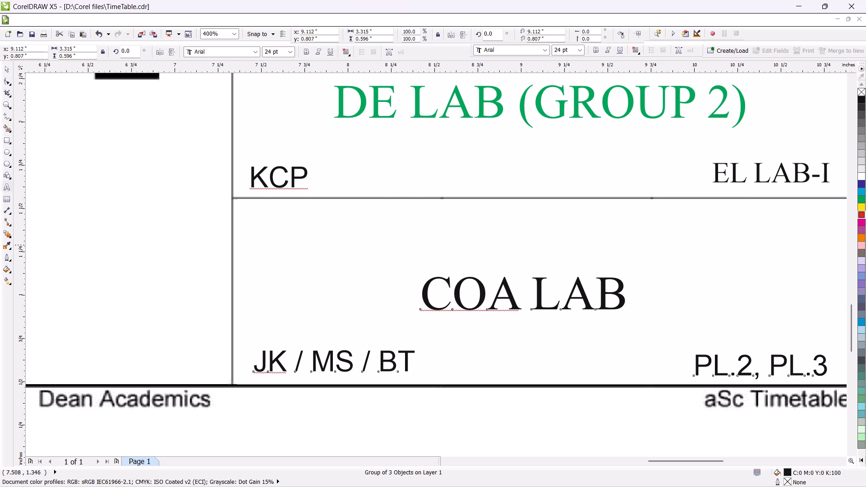
pyautogui.click(514, 296)
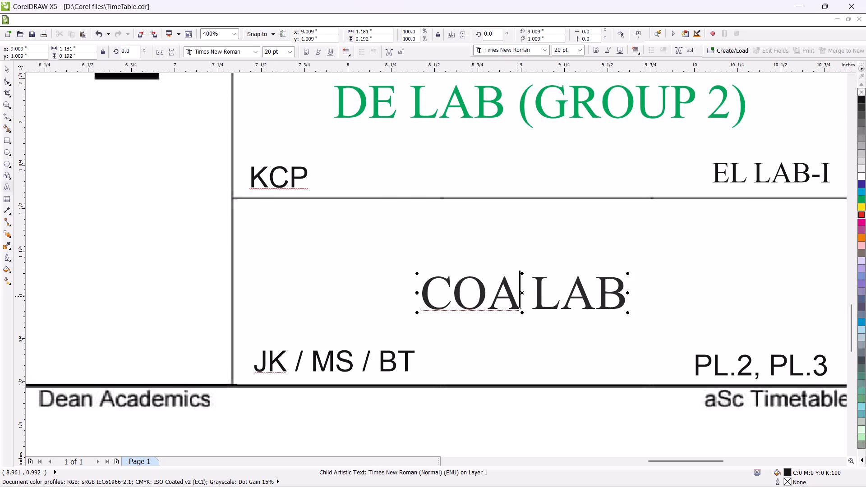
pyautogui.press('BackSpace')
pyautogui.press('BackSpace')
pyautogui.press('BackSpace')
pyautogui.write('OOPL')
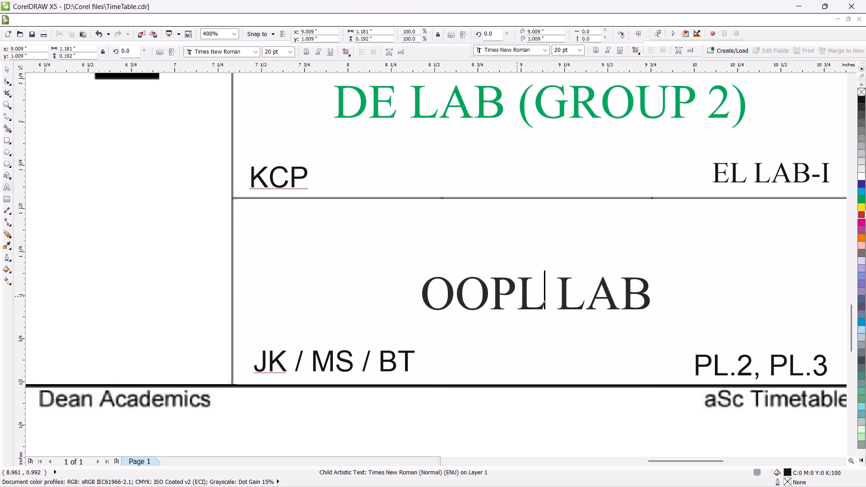
pyautogui.press('j')
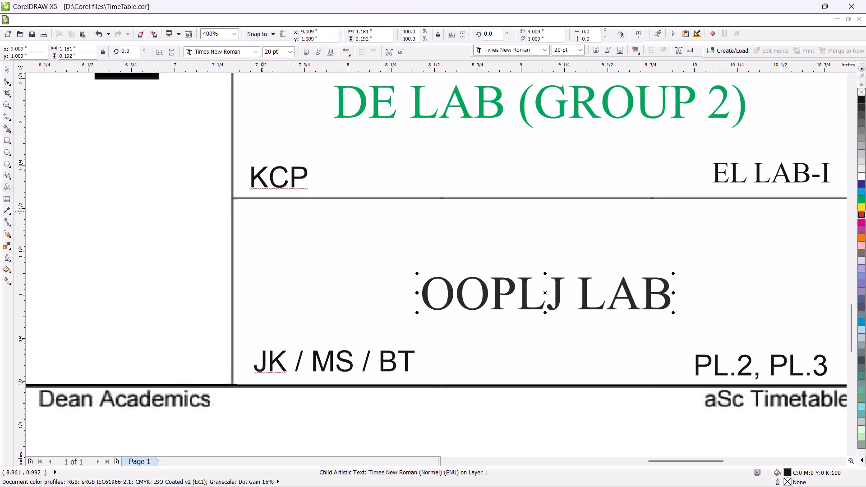
# Move the OOPLJ LAB title slightly up and right, to about X 9.206, Y 1.036 inches, and deselect it.
pyautogui.click(6, 64)
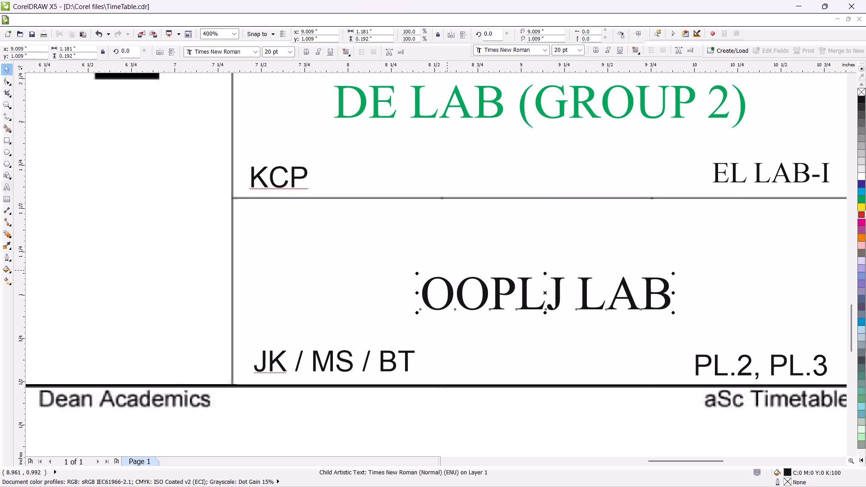
pyautogui.moveTo(545, 292); pyautogui.dragTo(551, 287)
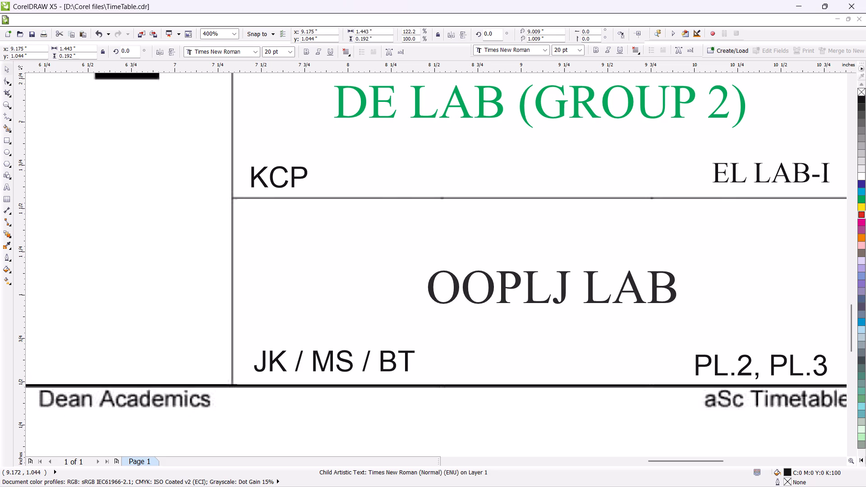
pyautogui.moveTo(551, 287); pyautogui.dragTo(557, 289)
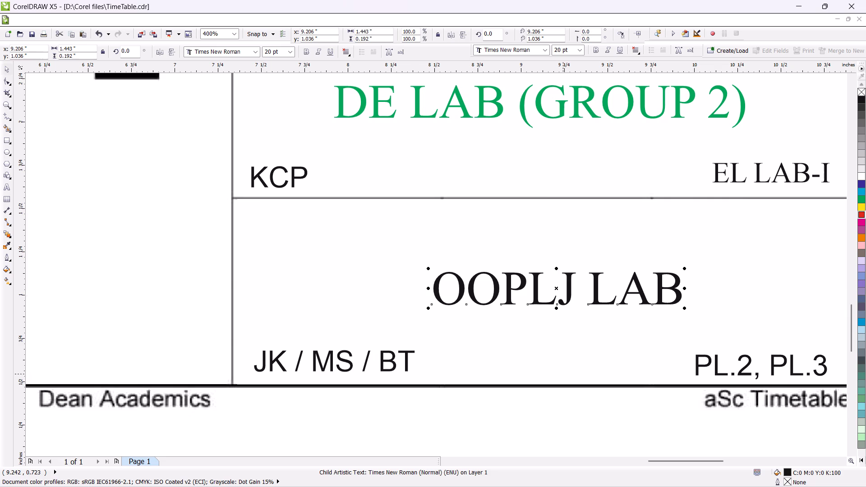
pyautogui.click(563, 397)
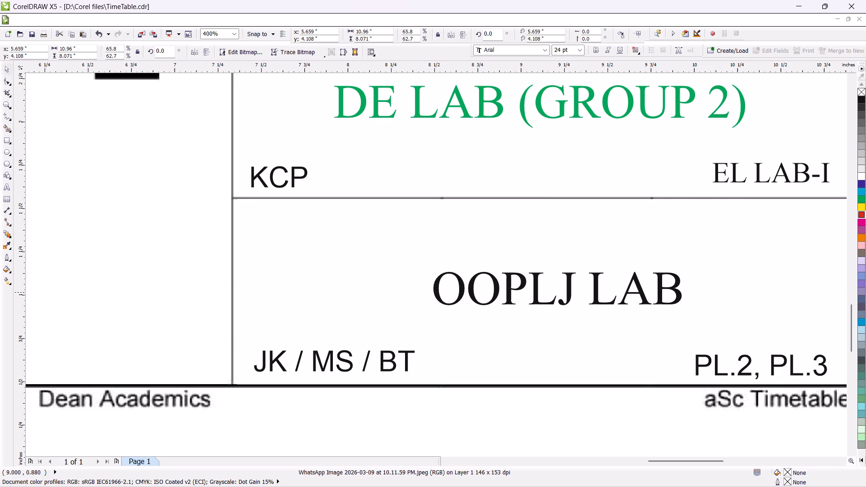
# Shorten the title of Saturday's afternoon lab entry to OOP LAB.
pyautogui.click(2, 187)
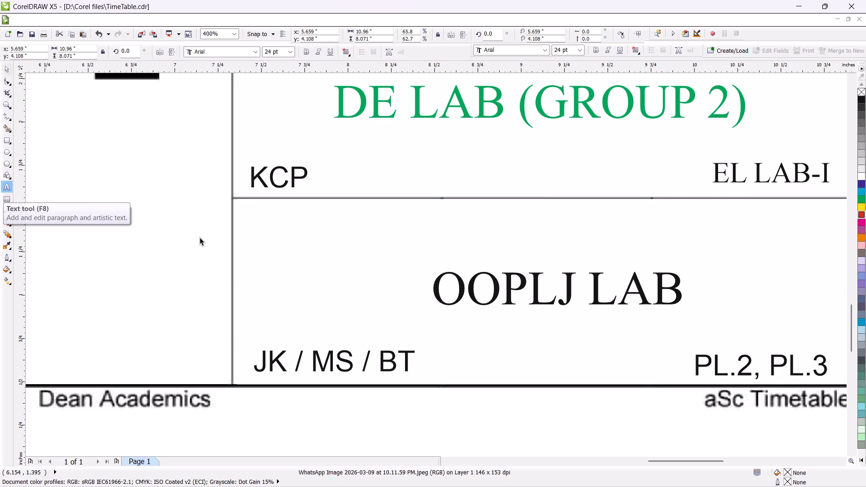
pyautogui.click(575, 280)
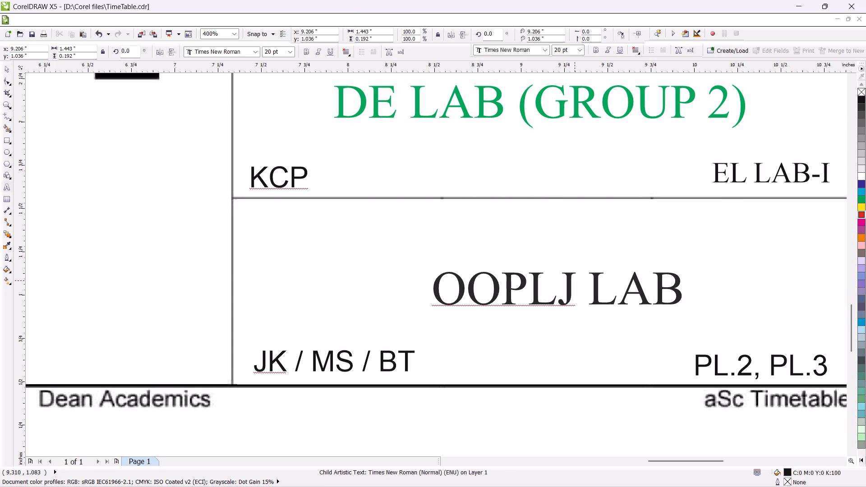
pyautogui.press('BackSpace')
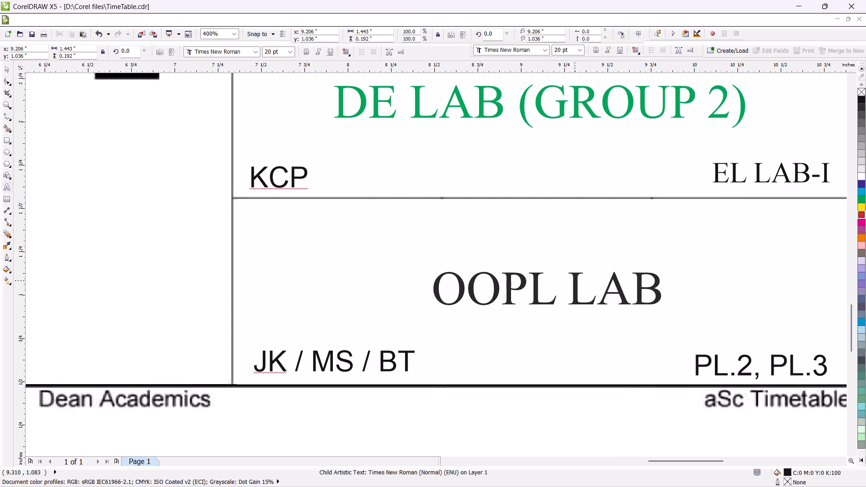
pyautogui.press('BackSpace')
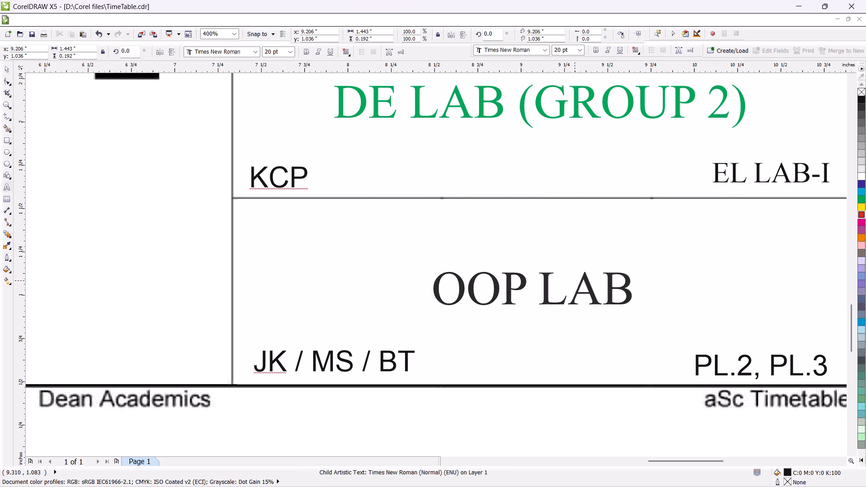
# Change the title of Saturday's afternoon lab entry to OOPJL LAB and finish editing the text.
pyautogui.press('j')
pyautogui.press('l')
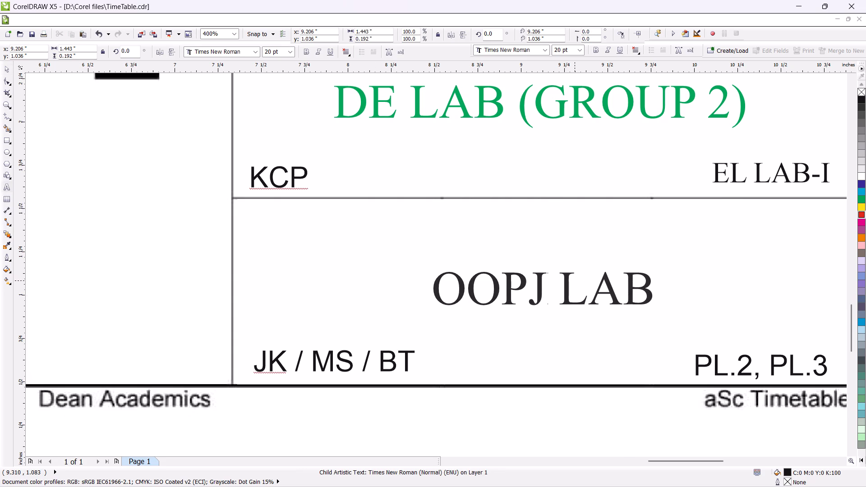
pyautogui.click(10, 69)
pyautogui.click(430, 409)
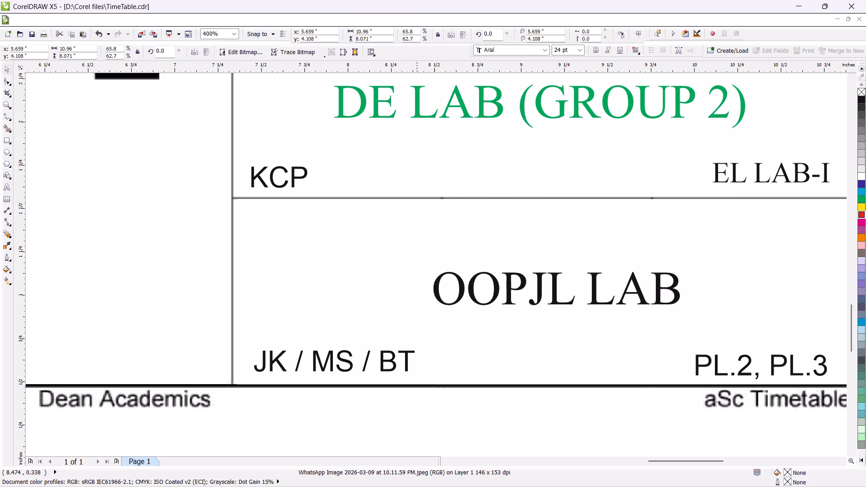
# Replace the teacher initials in Saturday's OOPJL LAB cell with SP / BT and deselect the text.
pyautogui.click(8, 188)
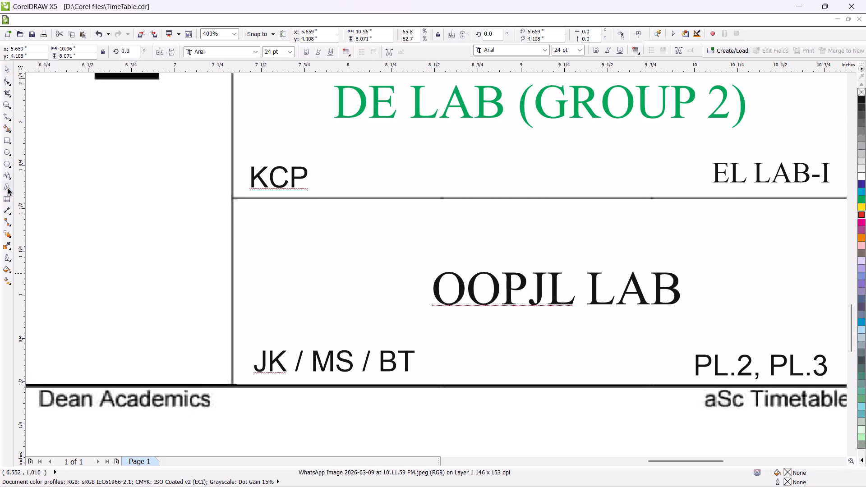
pyautogui.click(410, 361)
pyautogui.press('BackSpace')
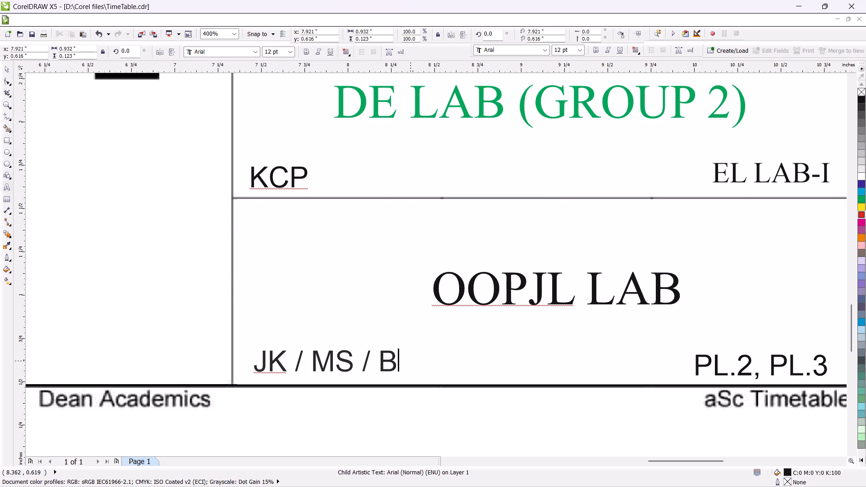
pyautogui.press('BackSpace')
pyautogui.press('BackSpace')
pyautogui.press('BackSpace')
pyautogui.press('BackSpace')
pyautogui.press('BackSpace')
pyautogui.press('BackSpace')
pyautogui.press('BackSpace')
pyautogui.press('BackSpace')
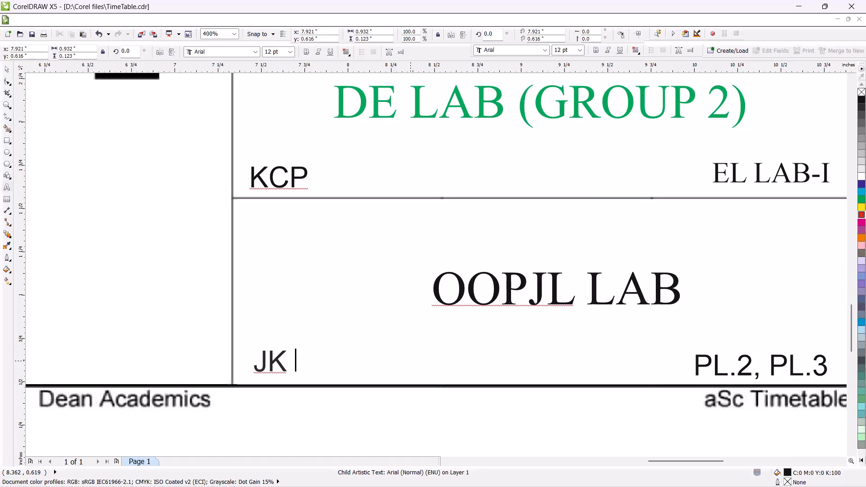
pyautogui.press('BackSpace')
pyautogui.press('BackSpace')
pyautogui.press('BackSpace')
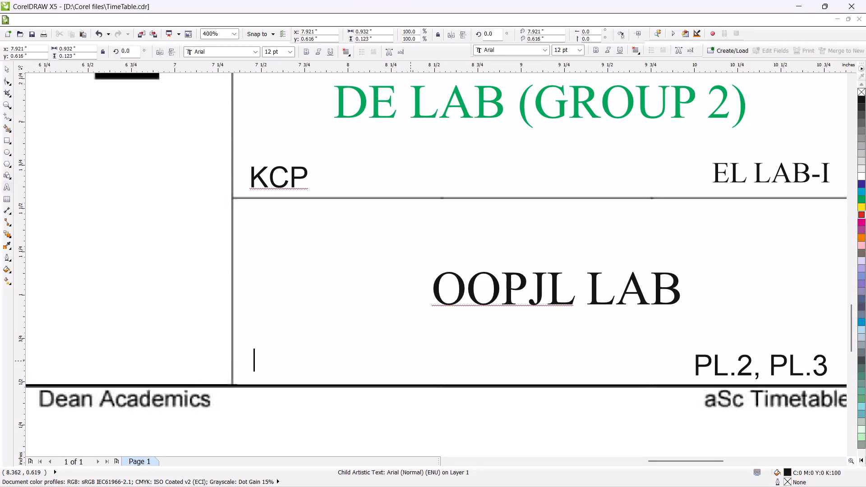
pyautogui.write('SP')
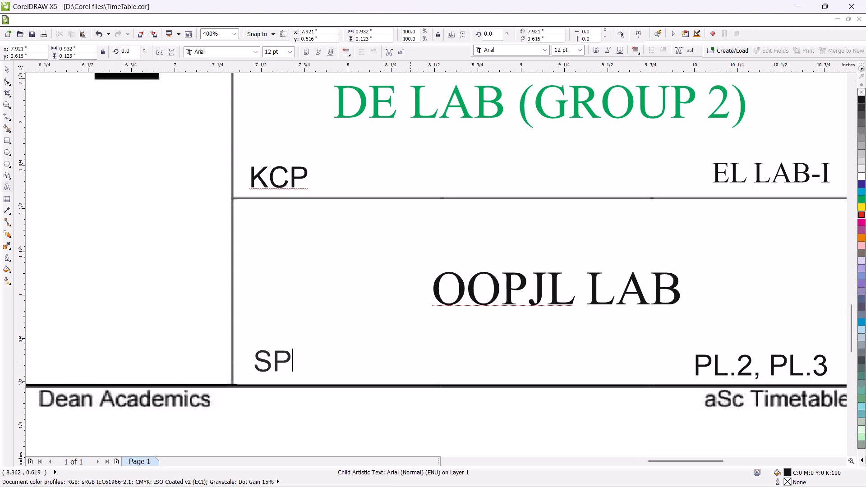
pyautogui.press('\\')
pyautogui.press('BackSpace')
pyautogui.press('space')
pyautogui.scroll(7, 472, 321)
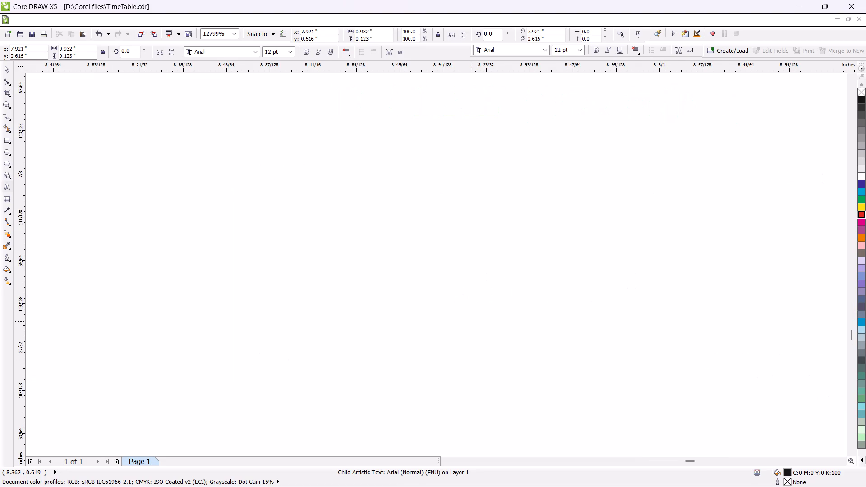
pyautogui.scroll(-7, 472, 321)
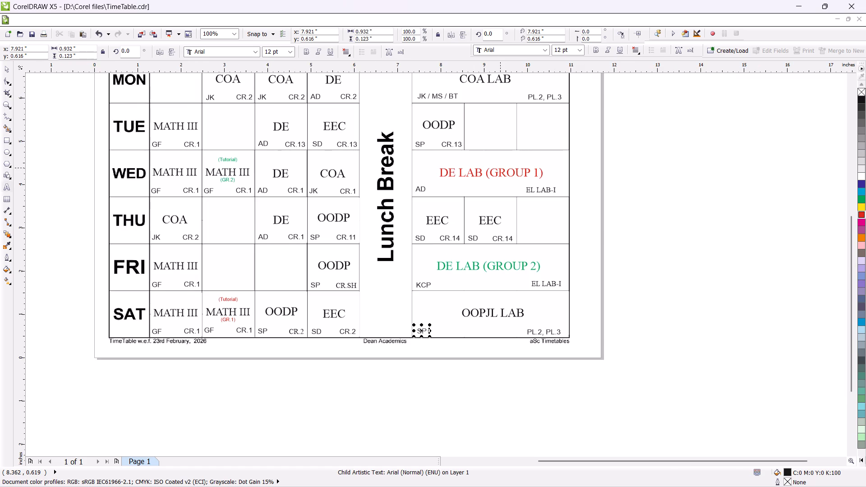
pyautogui.scroll(2, 399, 352)
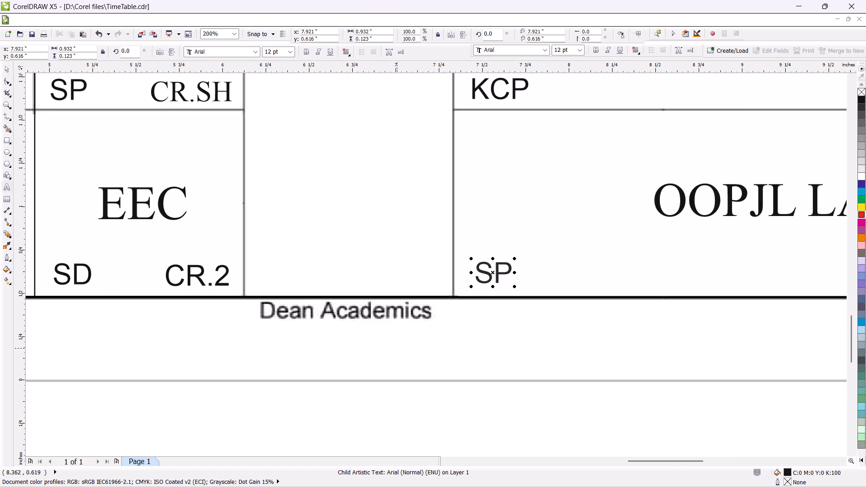
pyautogui.press('/')
pyautogui.press('space')
pyautogui.press('g')
pyautogui.press('BackSpace')
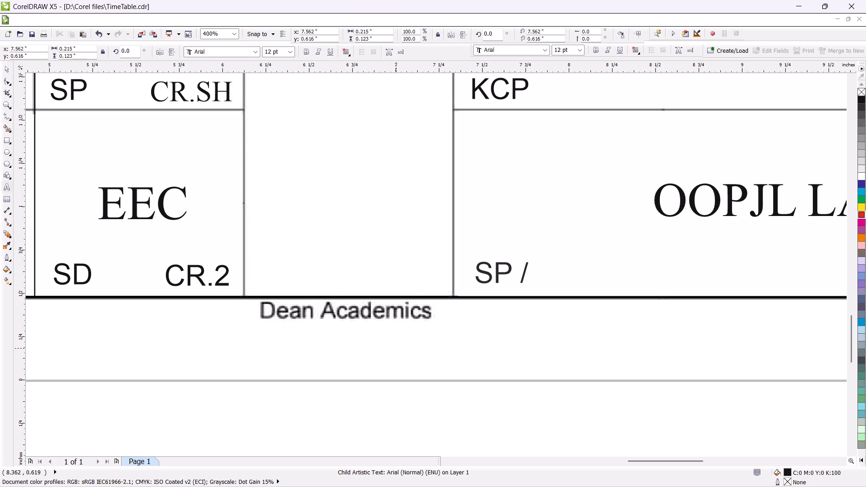
pyautogui.write('BT')
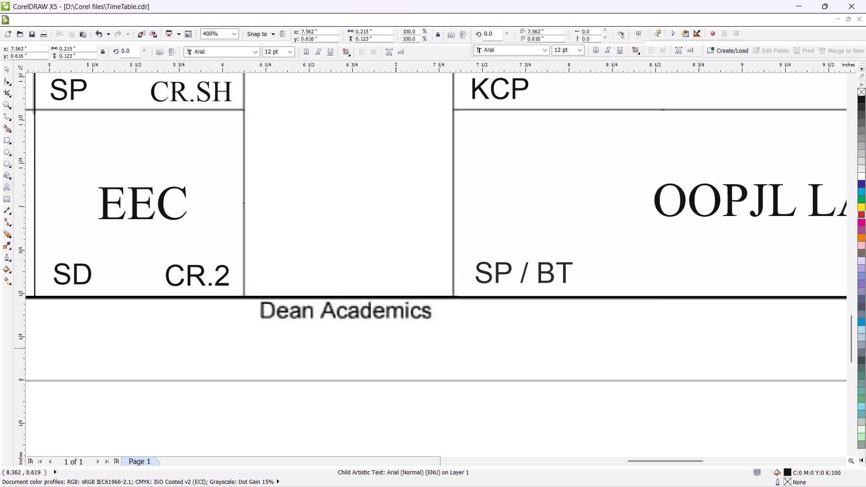
pyautogui.scroll(-1, 393, 350)
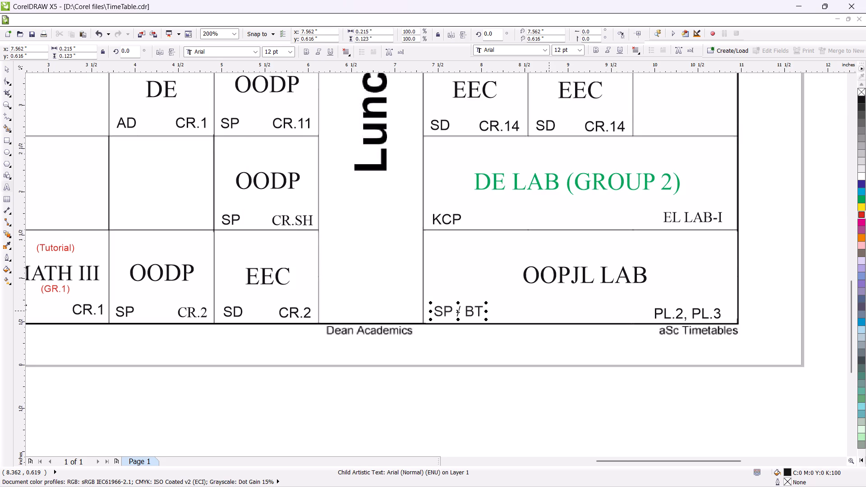
pyautogui.scroll(-1, 440, 313)
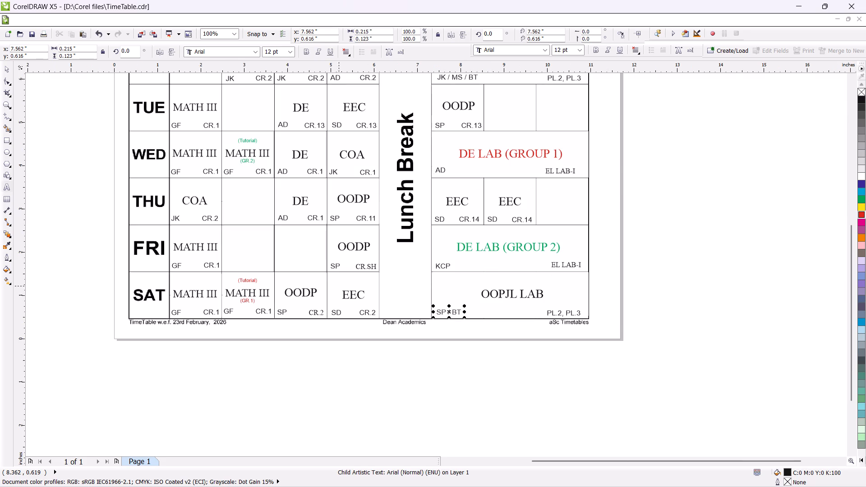
pyautogui.doubleClick(851, 80)
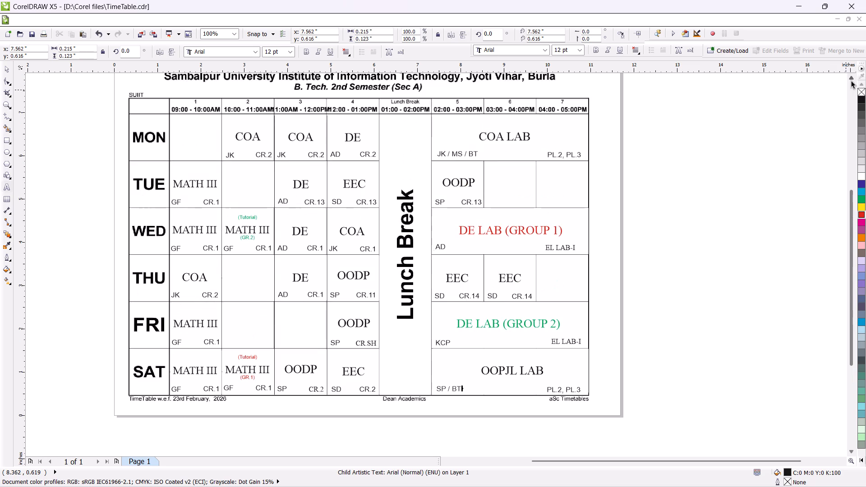
pyautogui.click(9, 72)
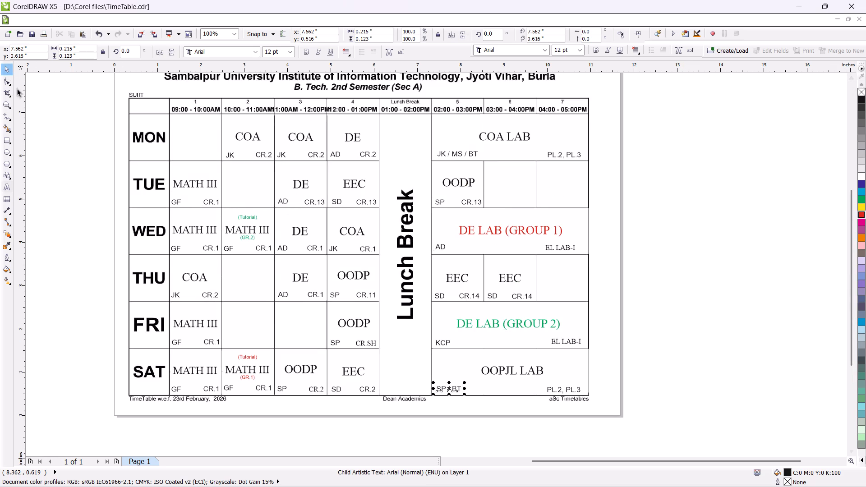
pyautogui.click(50, 141)
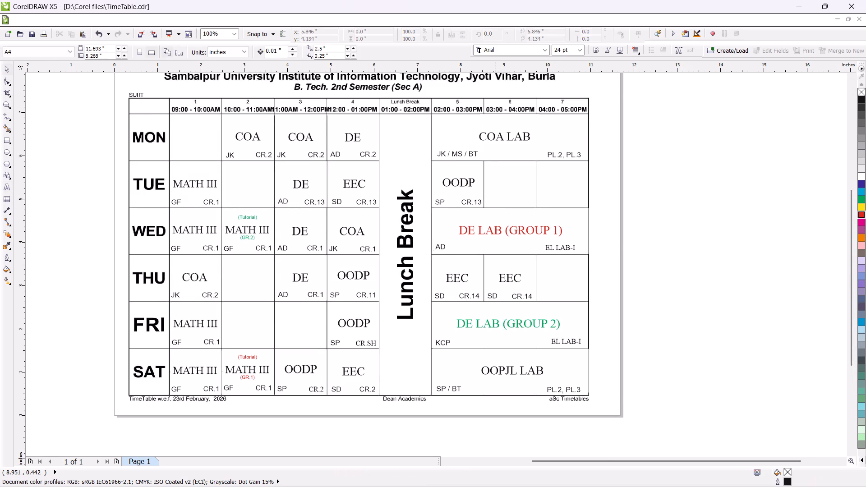
# Reposition Saturday's grouped OOPJL LAB entry within its cell, centring it at about X 9.078, Y 0.798 inches.
pyautogui.scroll(1, 496, 397)
pyautogui.scroll(2, 518, 355)
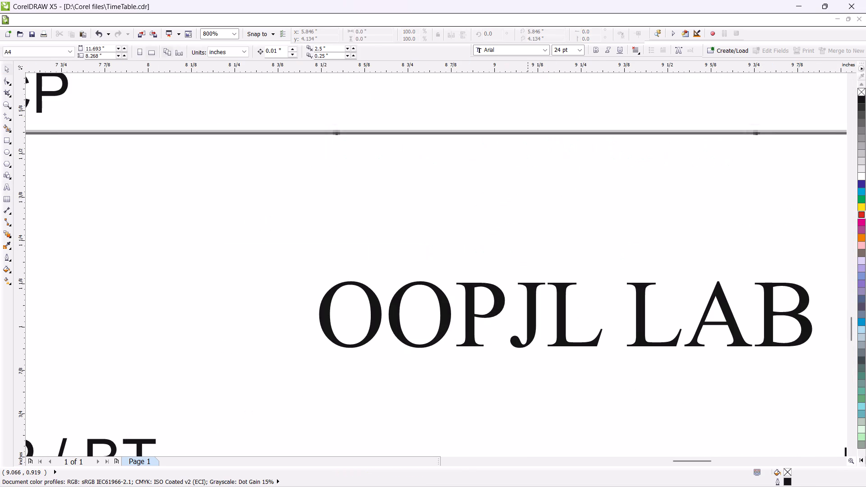
pyautogui.moveTo(532, 329); pyautogui.dragTo(522, 336)
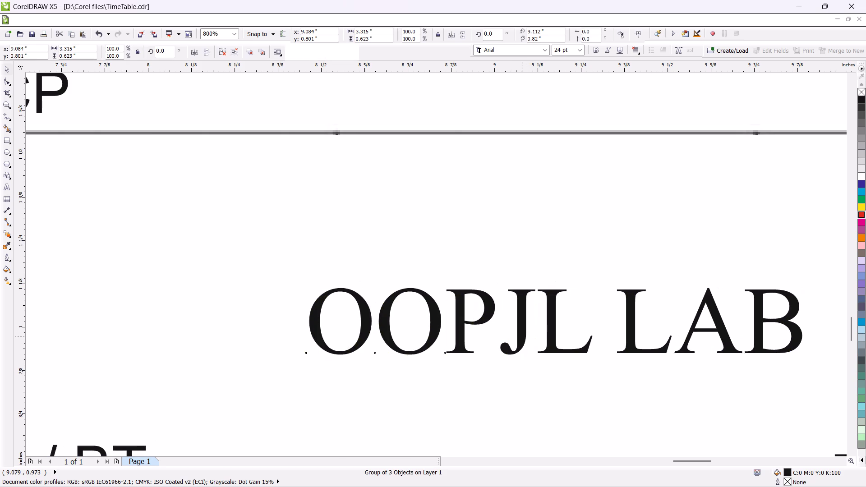
pyautogui.scroll(-2, 512, 338)
pyautogui.click(703, 330)
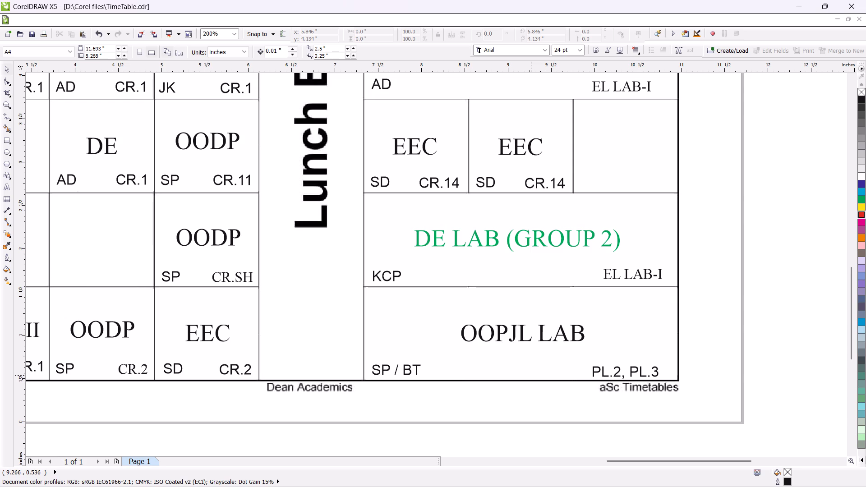
pyautogui.click(515, 330)
pyautogui.moveTo(515, 353); pyautogui.dragTo(516, 351)
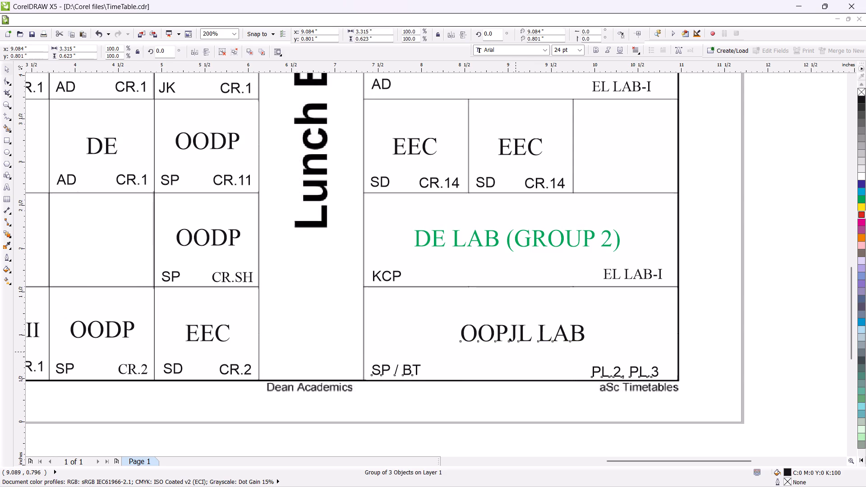
pyautogui.moveTo(516, 351); pyautogui.dragTo(517, 349)
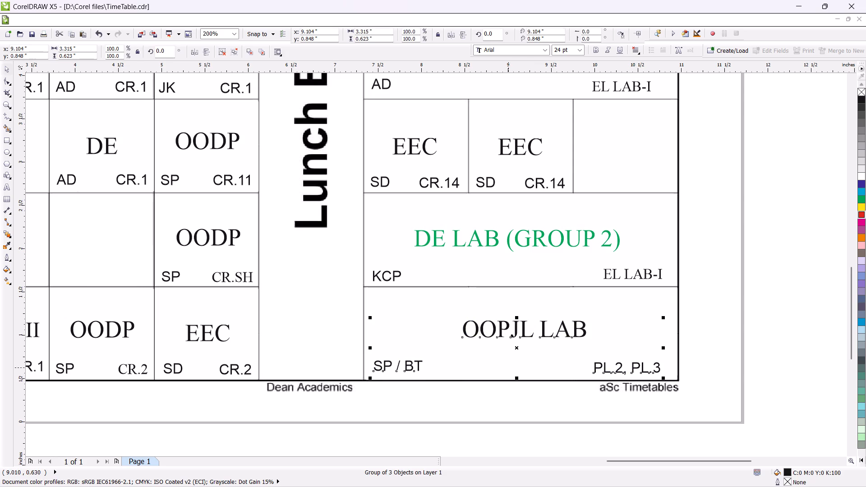
pyautogui.scroll(1, 493, 371)
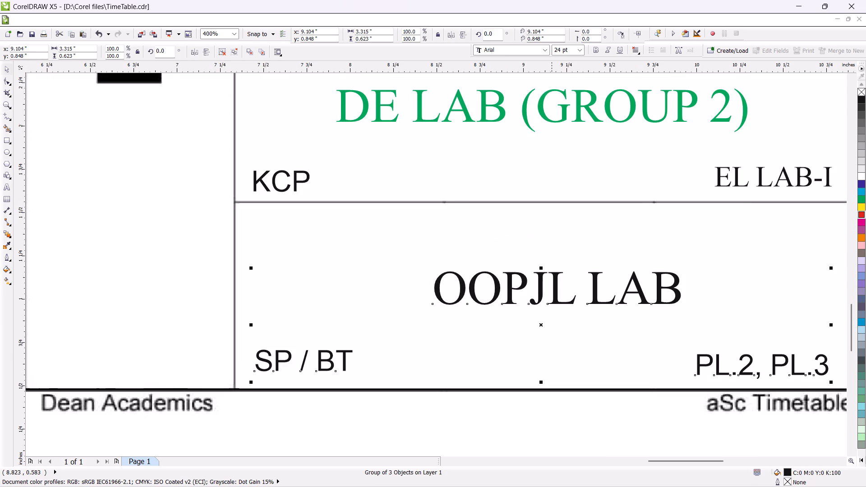
pyautogui.moveTo(543, 325); pyautogui.dragTo(539, 333)
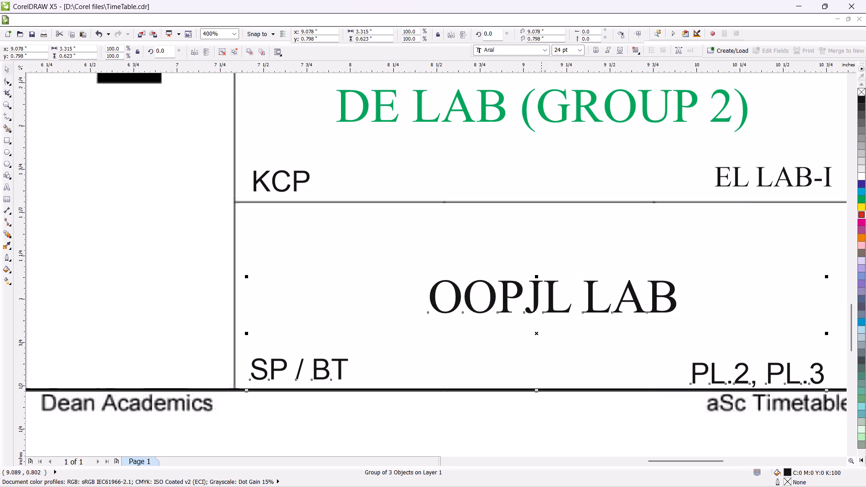
# Move only the PL.2, PL.3 room label in Saturday's lab entry slightly up and right, to about X 10.383, Y 0.588 inches.
pyautogui.click(741, 374)
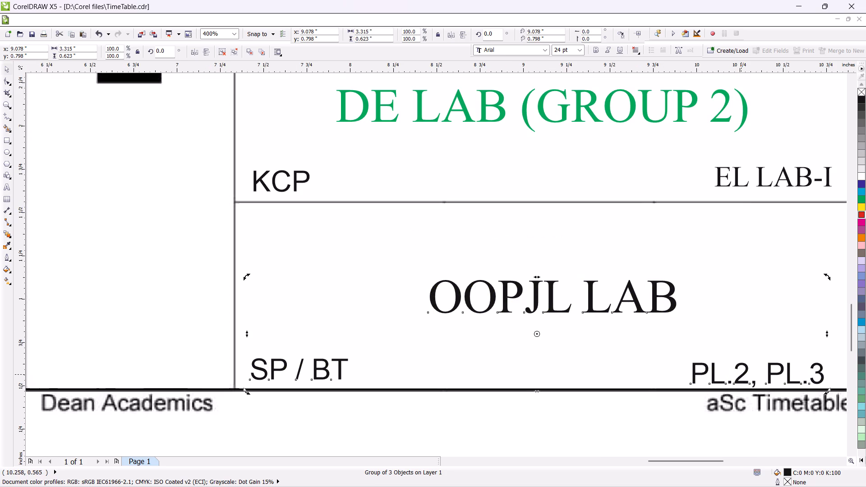
pyautogui.click(10, 185)
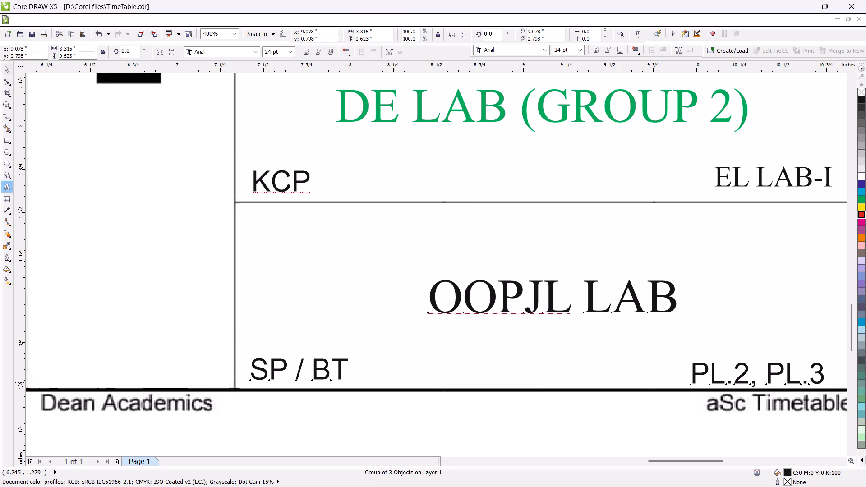
pyautogui.click(752, 371)
pyautogui.moveTo(757, 375); pyautogui.dragTo(763, 370)
pyautogui.click(763, 370)
pyautogui.click(585, 425)
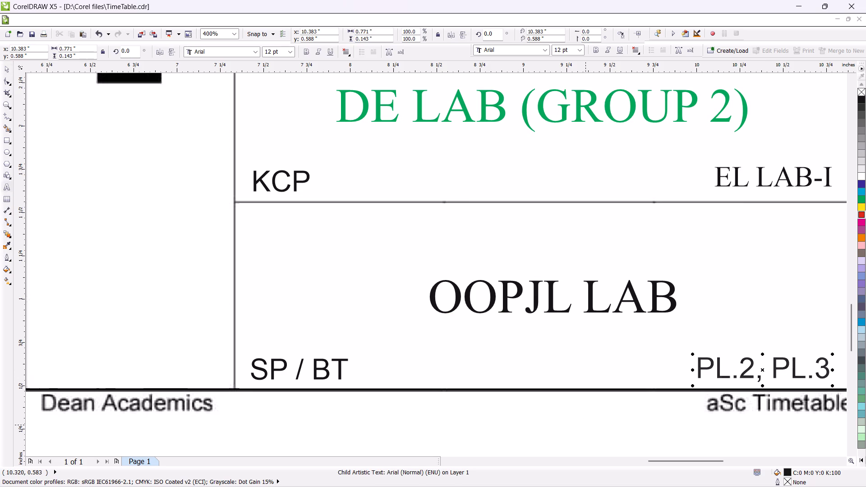
pyautogui.click(5, 71)
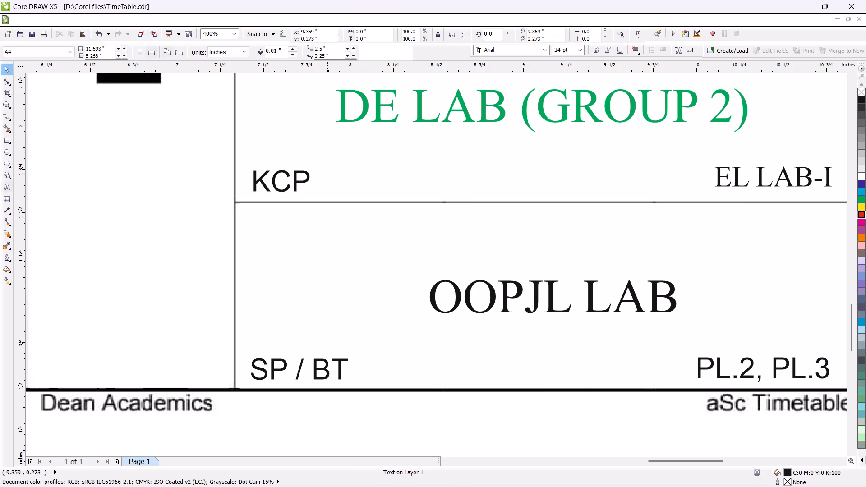
pyautogui.click(394, 415)
# Review the whole timetable from Monday to Saturday, checking the entries and their layout, and clear the selection.
pyautogui.scroll(-1, 395, 415)
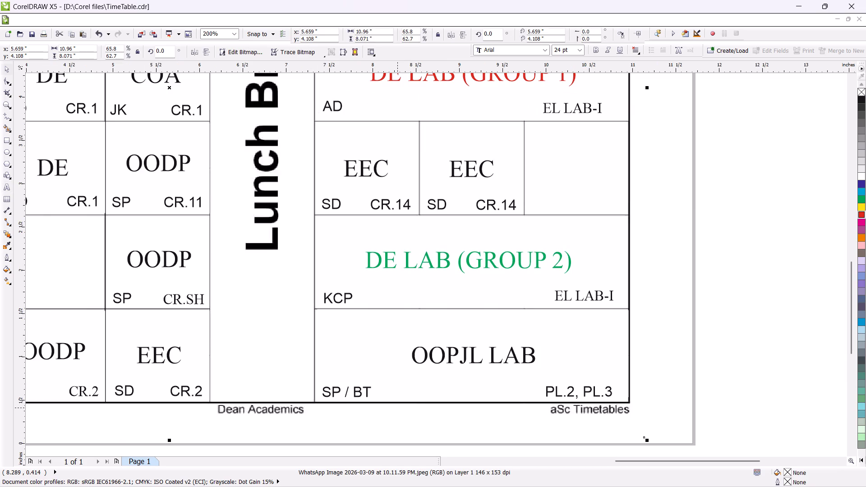
pyautogui.scroll(-1, 512, 349)
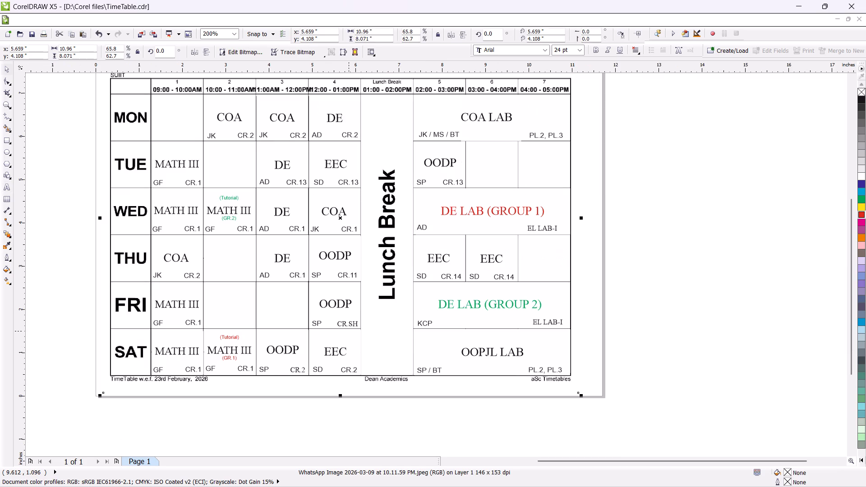
pyautogui.click(850, 78)
pyautogui.scroll(-1, 647, 201)
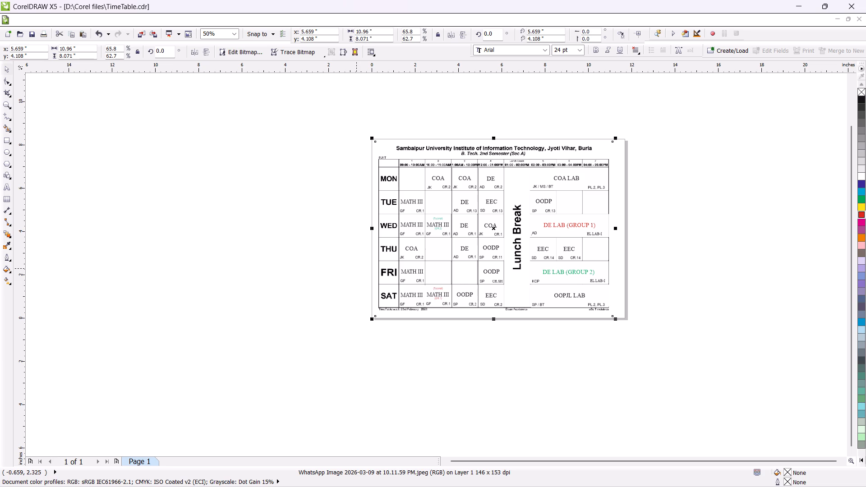
pyautogui.scroll(1, 394, 210)
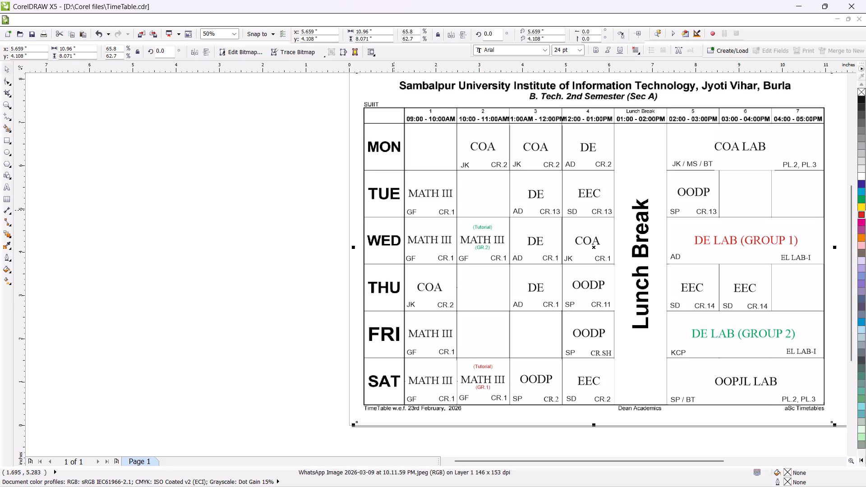
pyautogui.scroll(1, 466, 218)
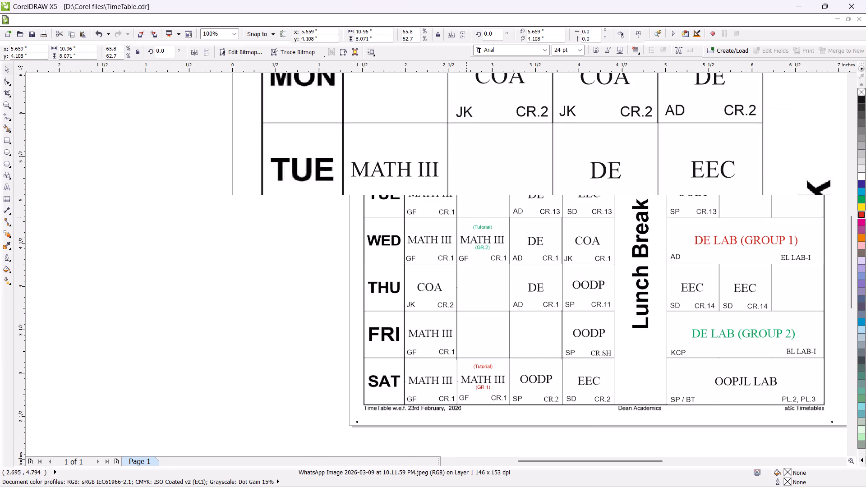
pyautogui.scroll(-2, 466, 218)
pyautogui.scroll(1, 483, 266)
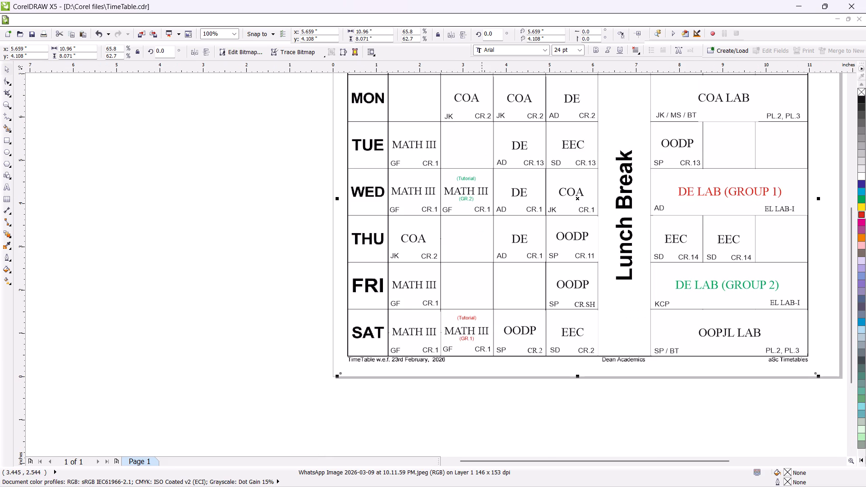
pyautogui.click(588, 397)
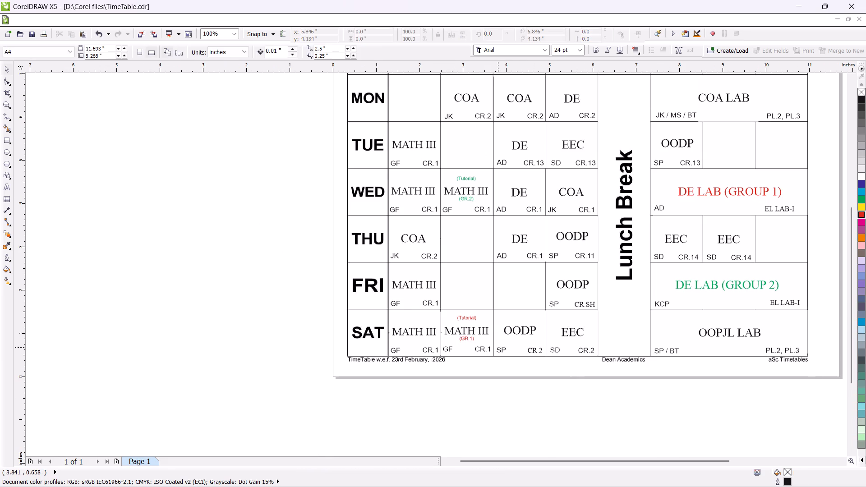
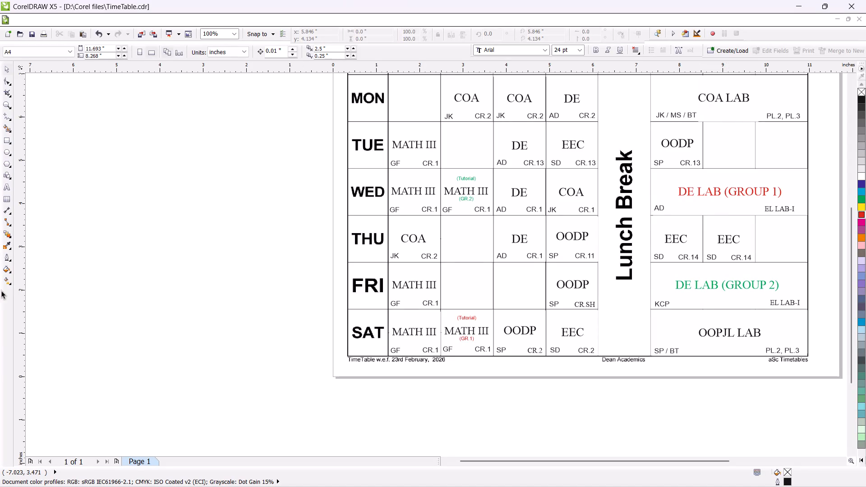
# Correct Saturday's OOPJL LAB subject text to OOPJ LAB, save the timetable file and clear the selection.
pyautogui.click(1, 190)
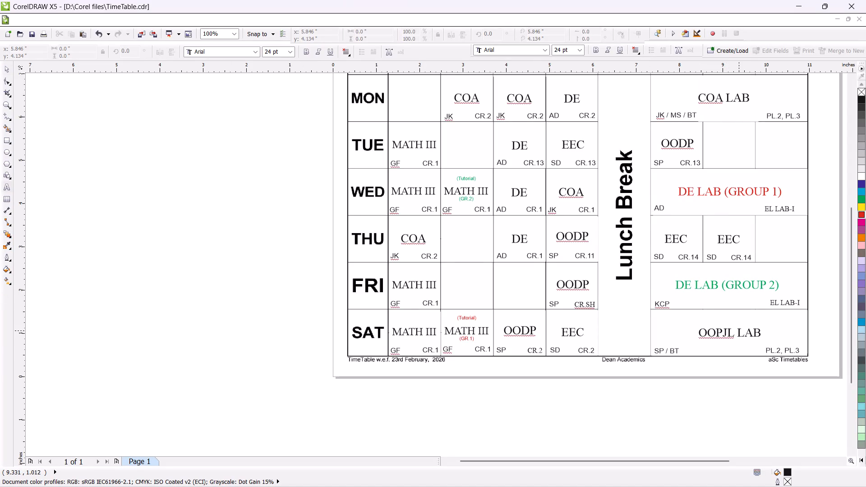
pyautogui.click(731, 335)
pyautogui.press('BackSpace')
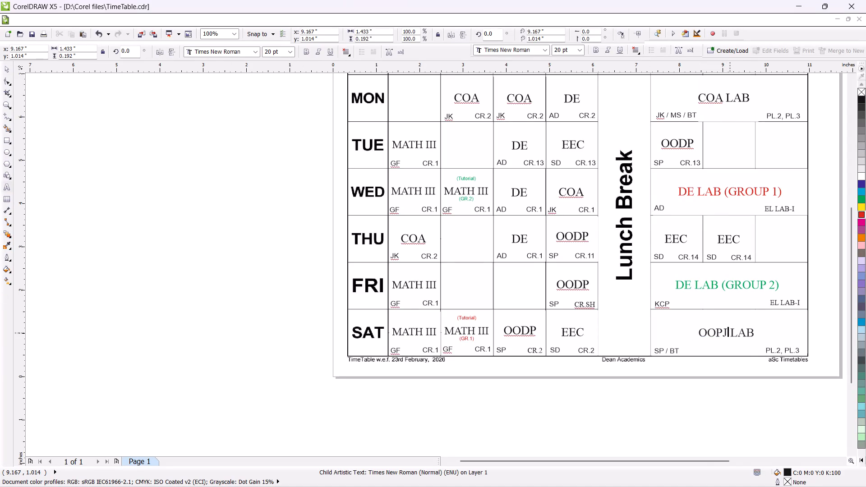
pyautogui.click(4, 74)
pyautogui.click(32, 34)
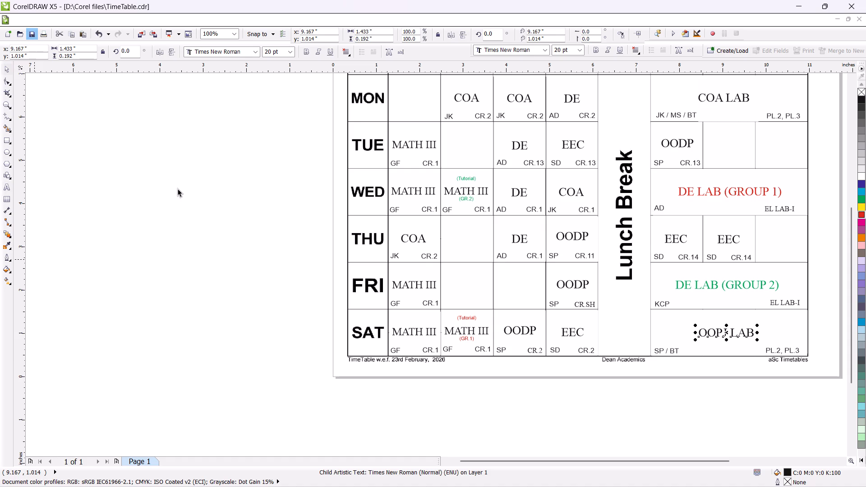
pyautogui.click(178, 188)
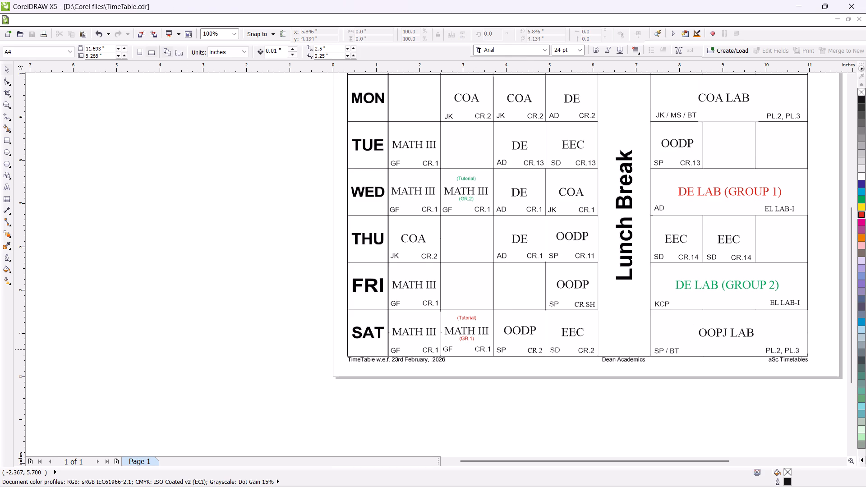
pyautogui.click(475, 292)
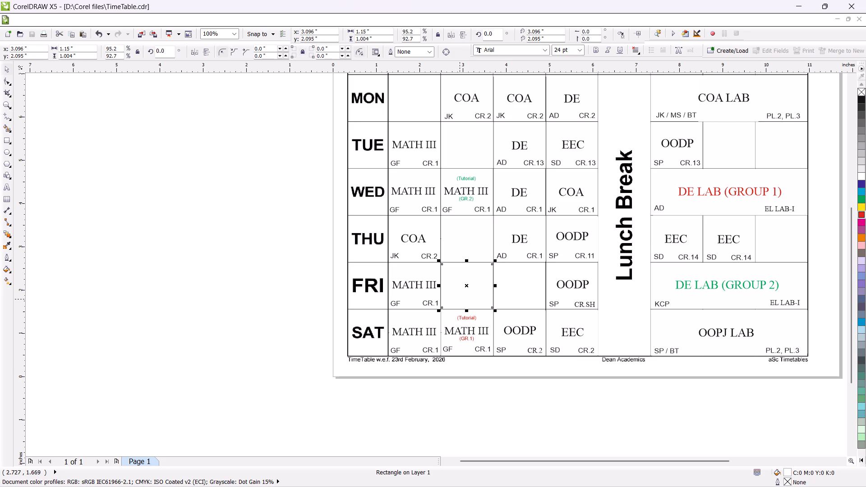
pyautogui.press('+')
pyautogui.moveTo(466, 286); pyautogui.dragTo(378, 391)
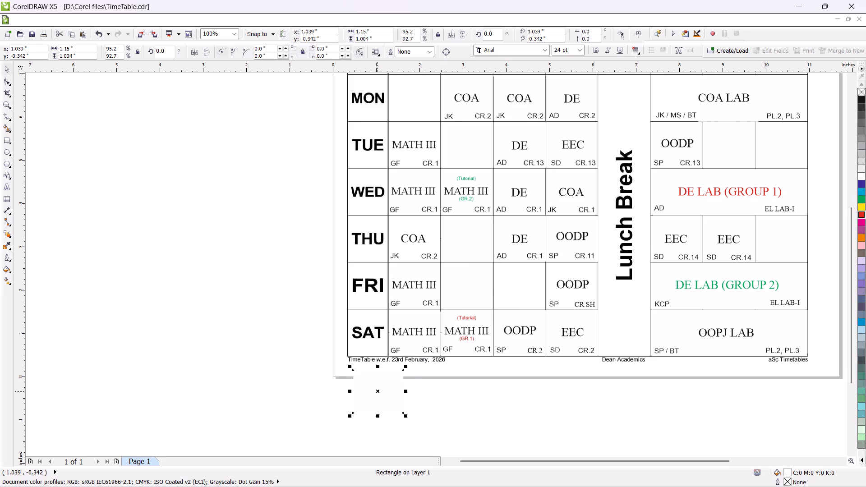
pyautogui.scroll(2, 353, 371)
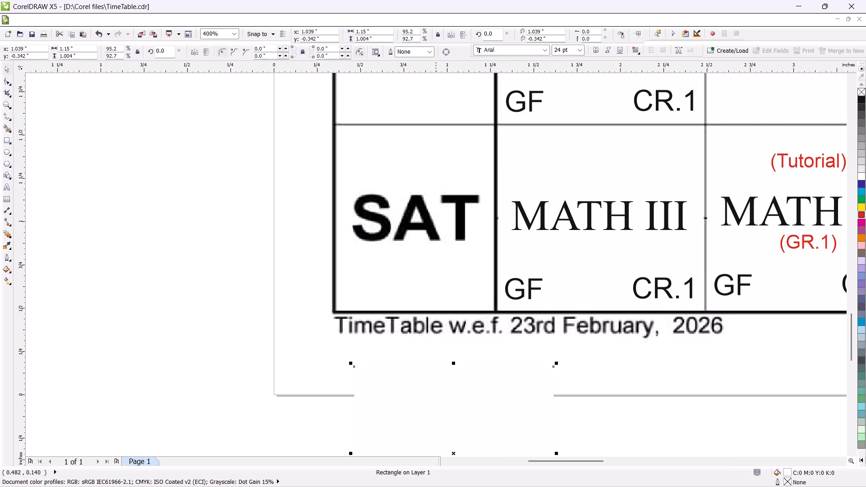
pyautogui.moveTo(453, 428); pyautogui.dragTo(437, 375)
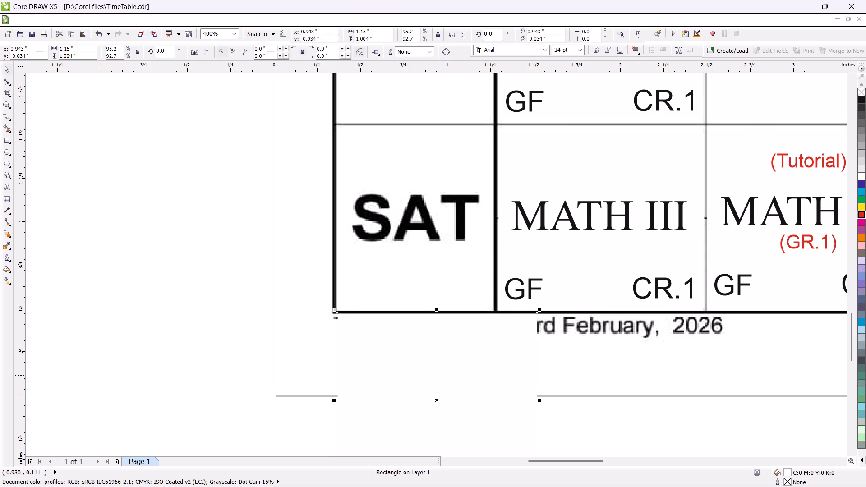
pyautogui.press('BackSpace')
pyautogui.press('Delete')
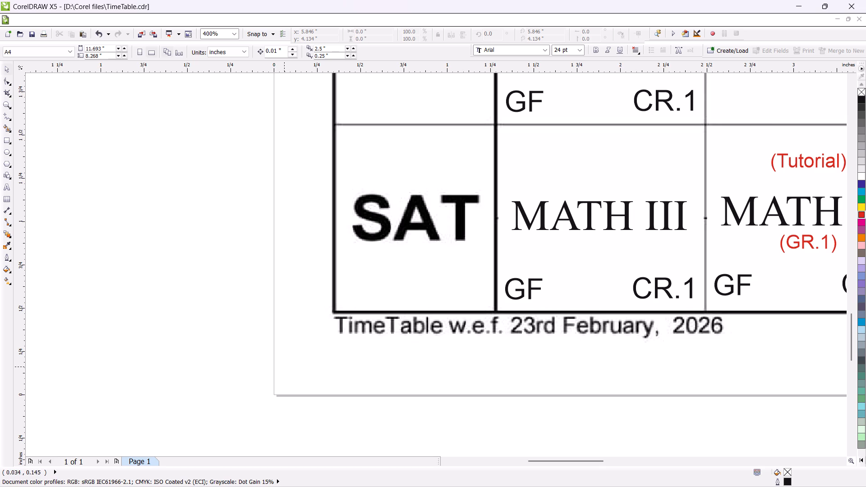
# Duplicate the blank rectangle of Friday's empty second-period cell and place the copy over the start of the footer's TimeTable w.e.f. text.
pyautogui.click(732, 103)
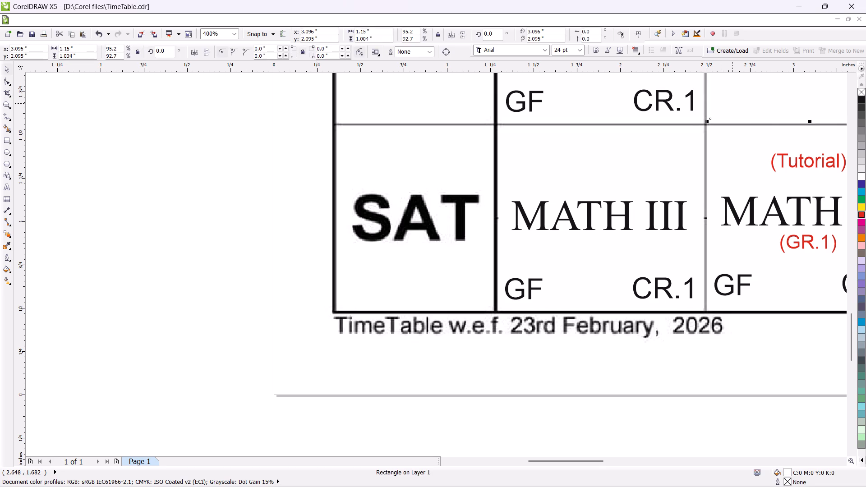
pyautogui.press('+')
pyautogui.moveTo(734, 103); pyautogui.dragTo(372, 432)
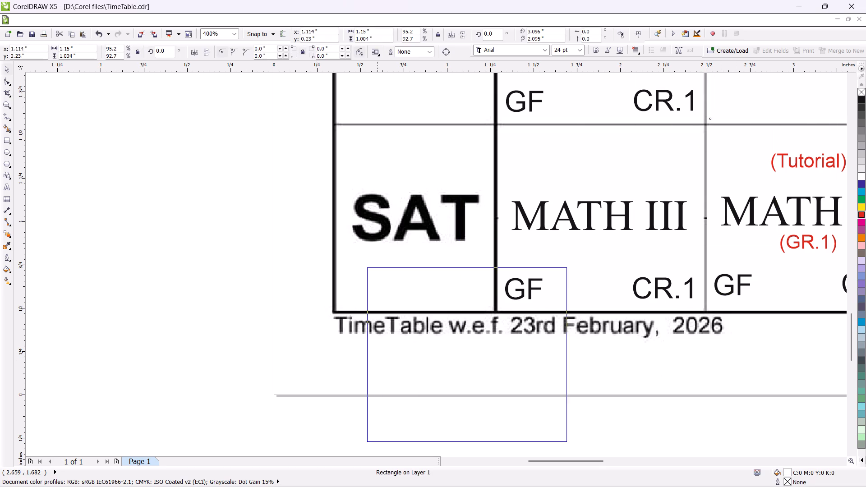
pyautogui.moveTo(372, 432); pyautogui.dragTo(347, 457)
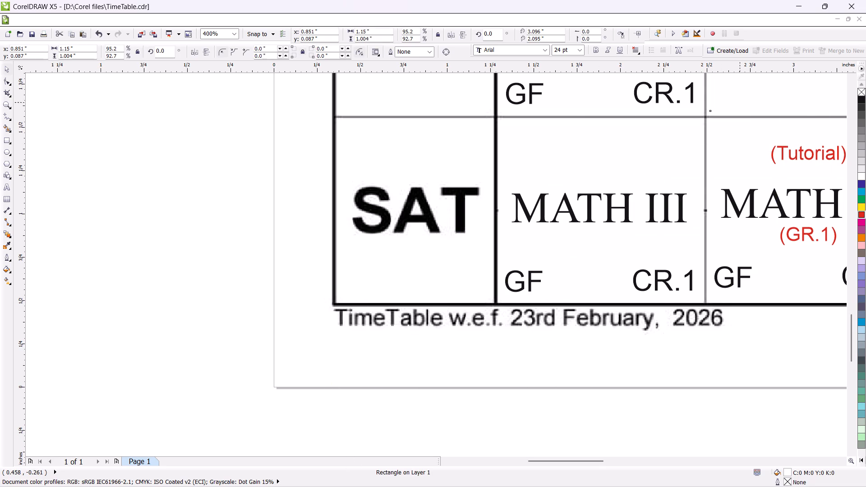
pyautogui.moveTo(741, 100); pyautogui.dragTo(165, 312)
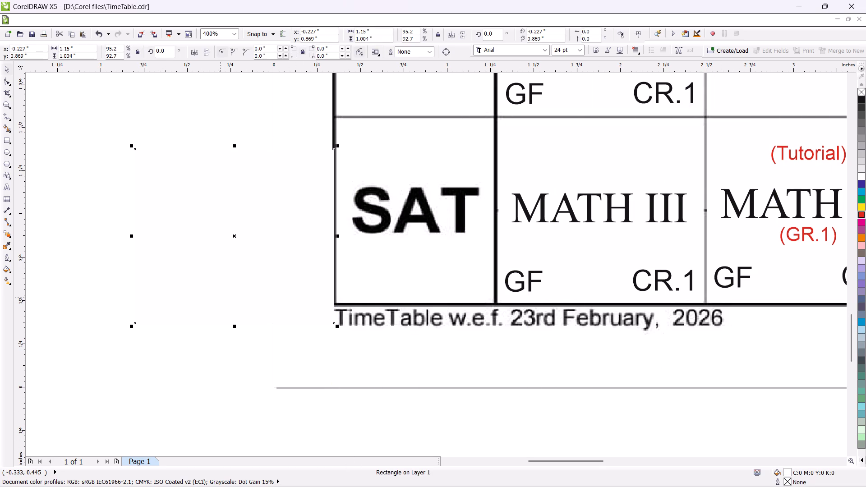
pyautogui.moveTo(235, 242); pyautogui.dragTo(419, 401)
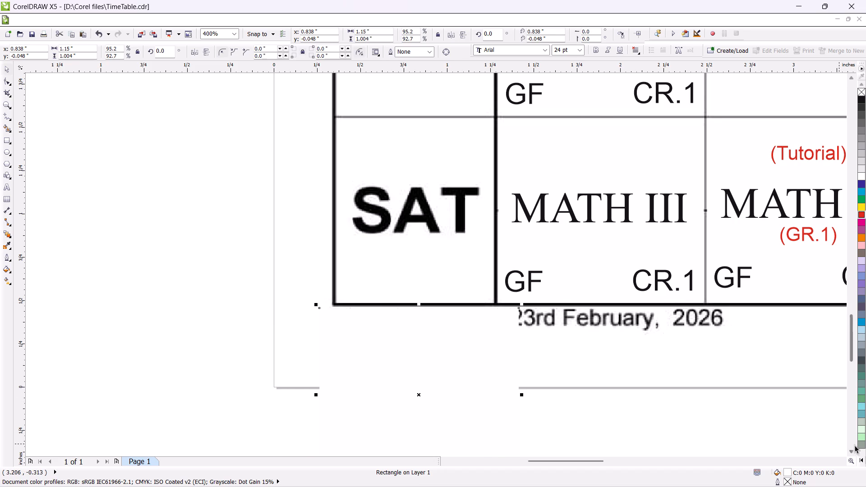
# Reshape the copied rectangle into a strip about 2.257 by 0.181 inches that covers the whole TimeTable w.e.f. footer text.
pyautogui.doubleClick(852, 451)
pyautogui.moveTo(419, 408); pyautogui.dragTo(441, 266)
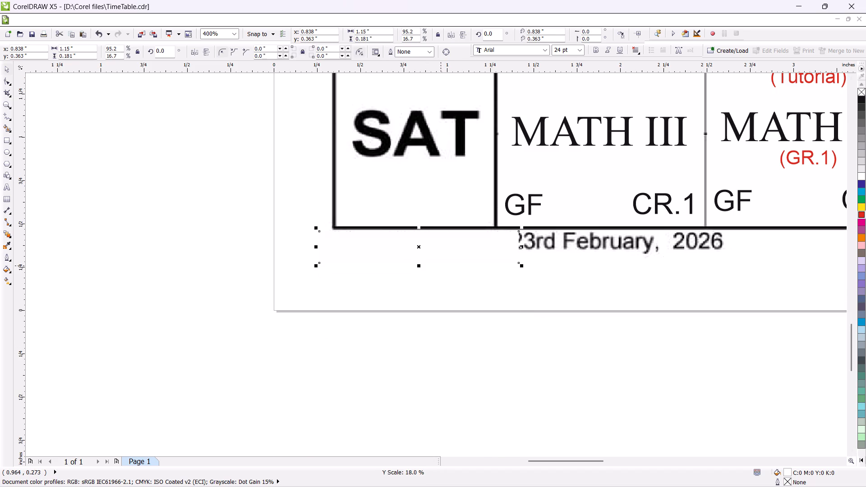
pyautogui.scroll(1, 407, 247)
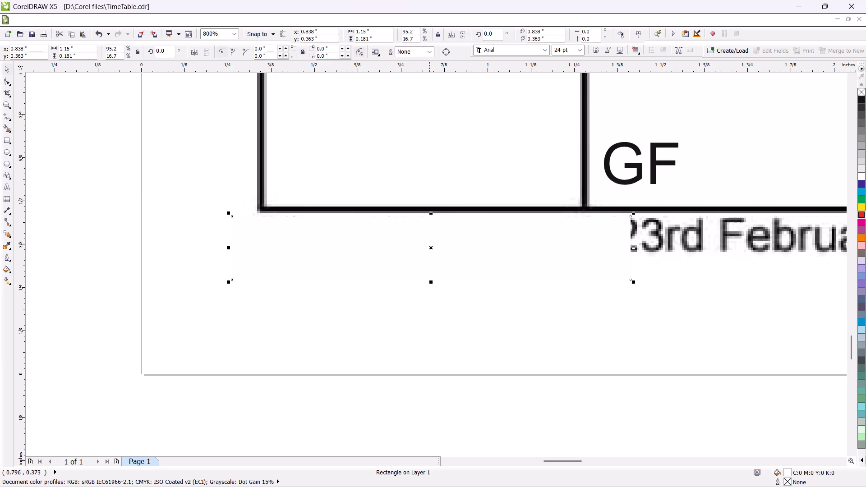
pyautogui.moveTo(433, 249); pyautogui.dragTo(460, 248)
pyautogui.tripleClick(839, 461)
pyautogui.click(839, 461)
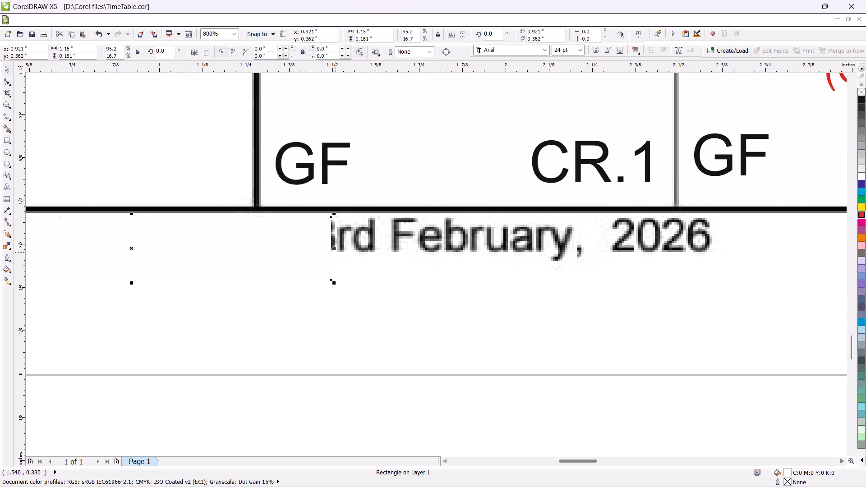
pyautogui.moveTo(334, 248); pyautogui.dragTo(631, 253)
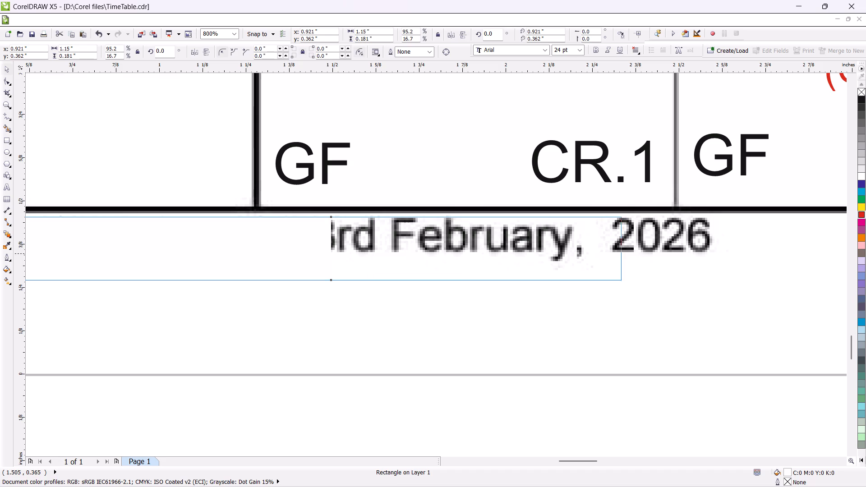
pyautogui.moveTo(631, 253); pyautogui.dragTo(717, 250)
# Extend the strip's upper edge to just below the table's bottom border, making it about 0.189 inches high.
pyautogui.scroll(1, 321, 209)
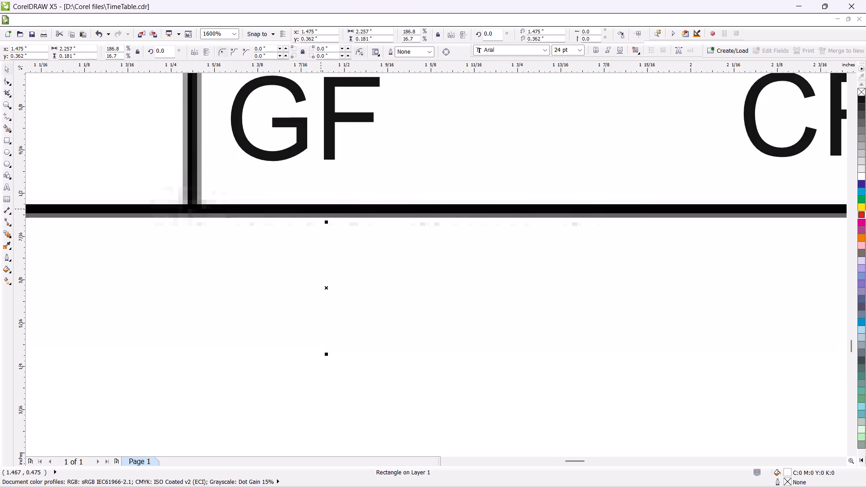
pyautogui.scroll(1, 323, 213)
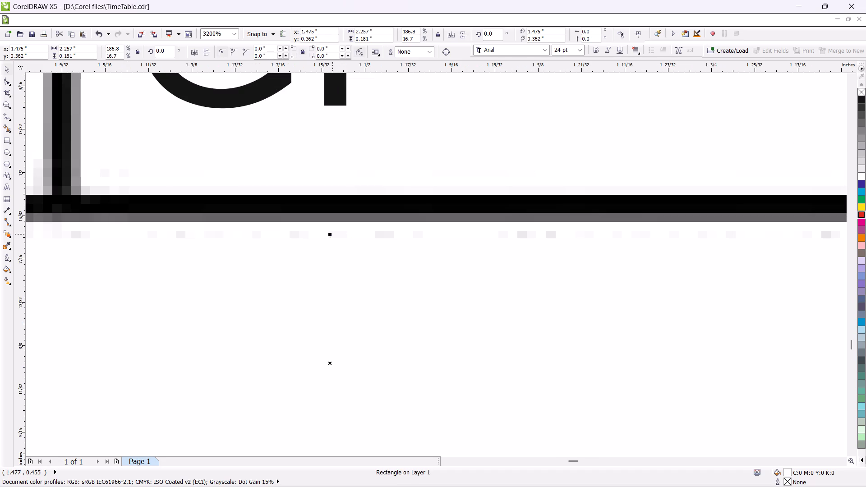
pyautogui.click(332, 234)
pyautogui.click(328, 257)
pyautogui.moveTo(329, 235); pyautogui.dragTo(331, 227)
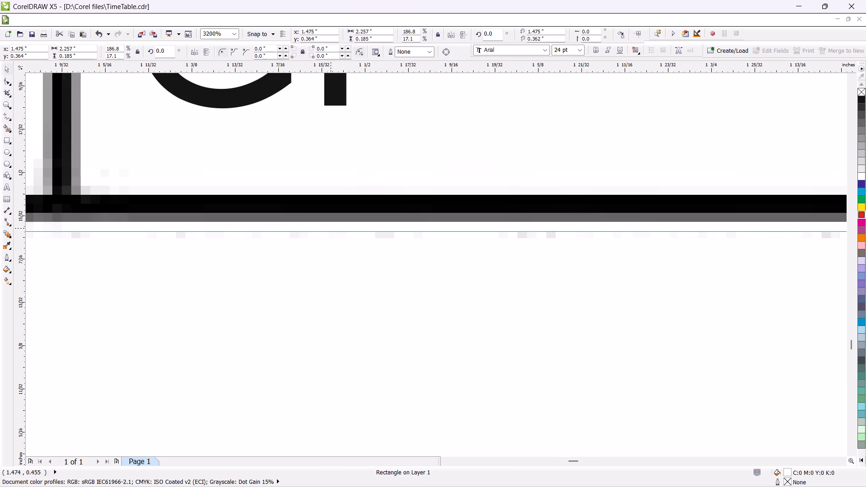
pyautogui.moveTo(331, 227); pyautogui.dragTo(331, 224)
# Duplicate the blank strip and place the copy over the Dean Academics footer text, at about X 6.734, Y 0.358 inches.
pyautogui.scroll(-4, 330, 238)
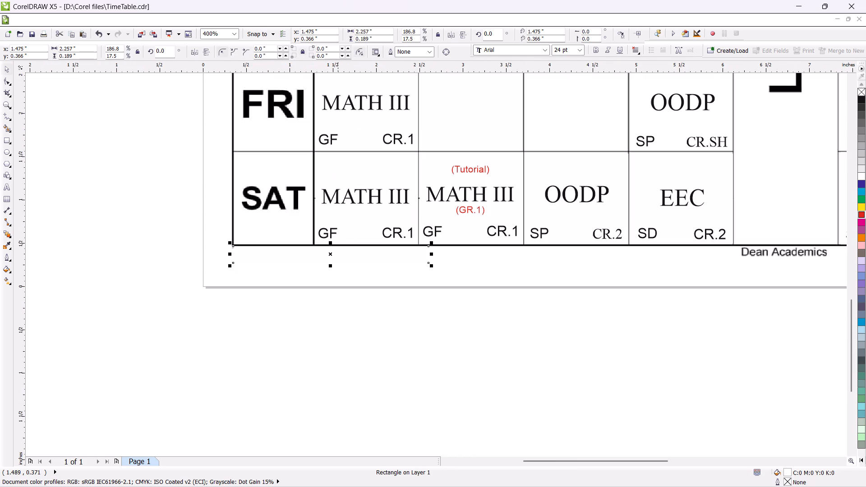
pyautogui.doubleClick(841, 462)
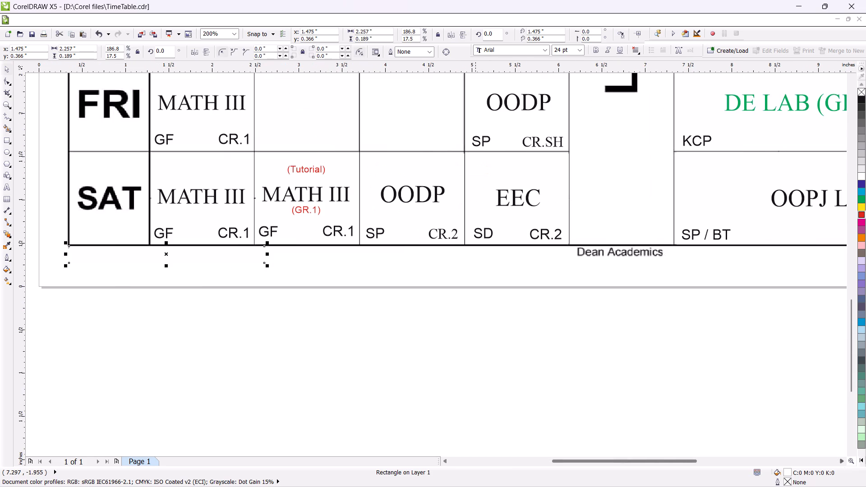
pyautogui.press('+')
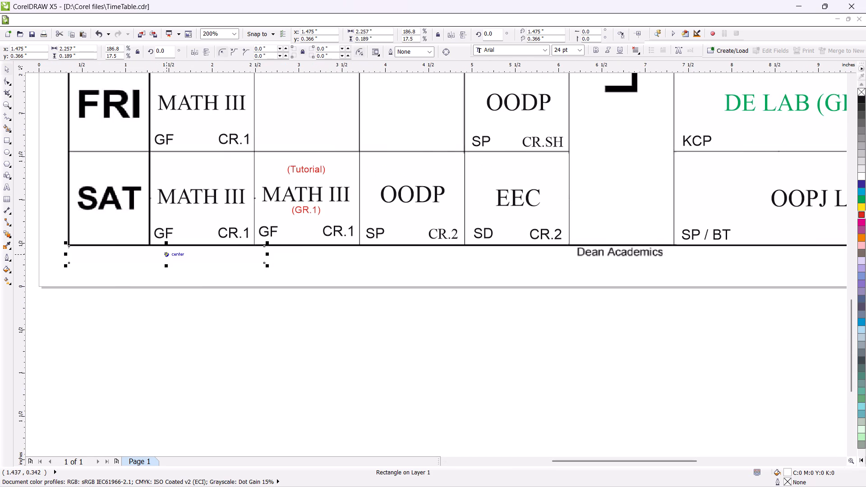
pyautogui.moveTo(166, 256); pyautogui.dragTo(622, 255)
# Cover the aSc Timetables footer text with another copy of the strip, placed at about X 9.849, Y 0.363 inches.
pyautogui.tripleClick(838, 459)
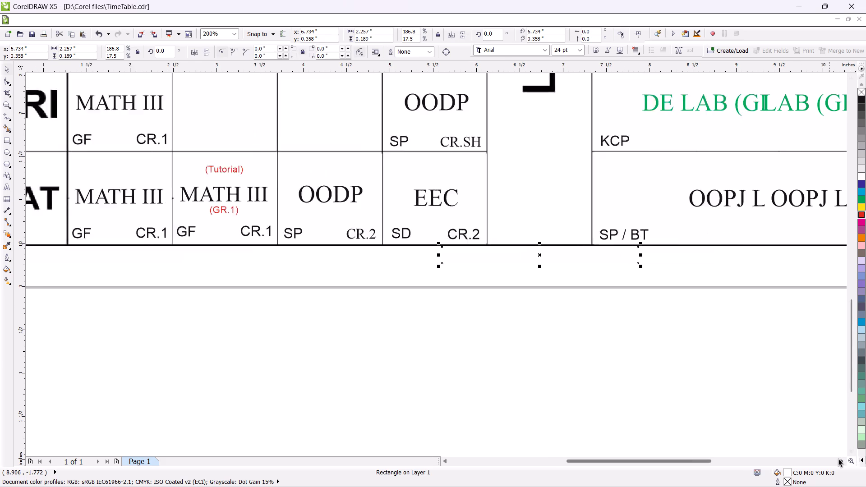
pyautogui.click(838, 459)
pyautogui.press('+')
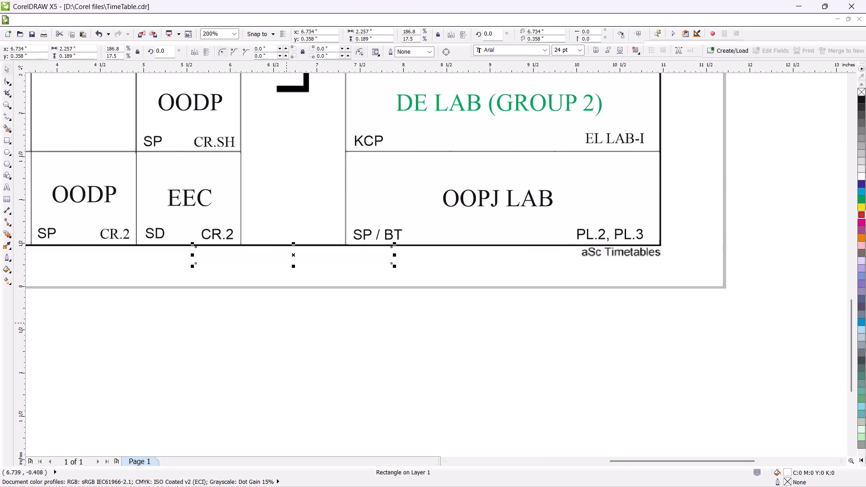
pyautogui.moveTo(295, 258); pyautogui.dragTo(516, 258)
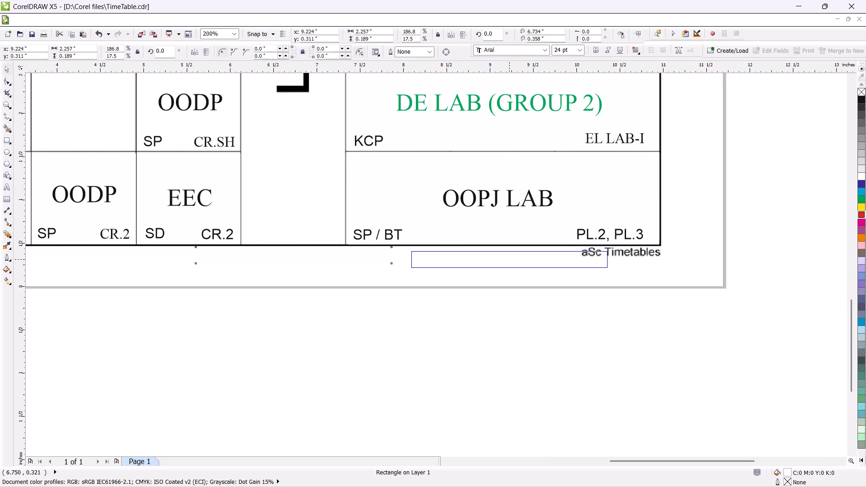
pyautogui.moveTo(516, 258); pyautogui.dragTo(563, 256)
pyautogui.scroll(2, 586, 258)
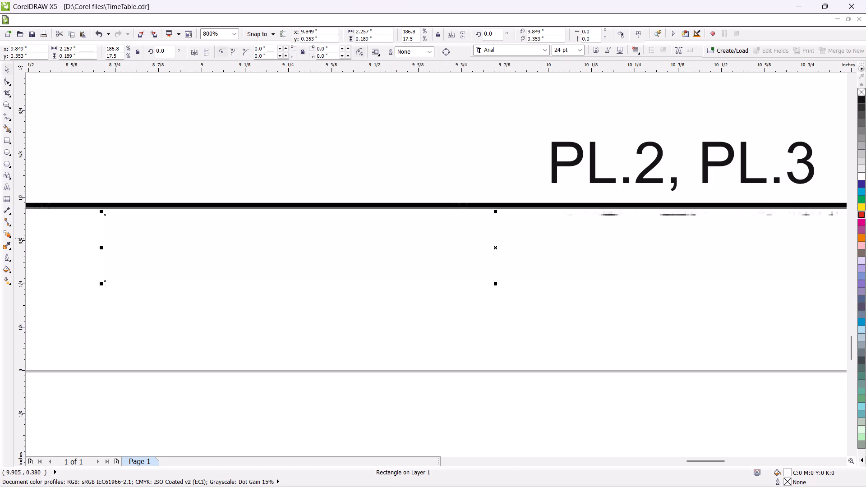
pyautogui.press('Up')
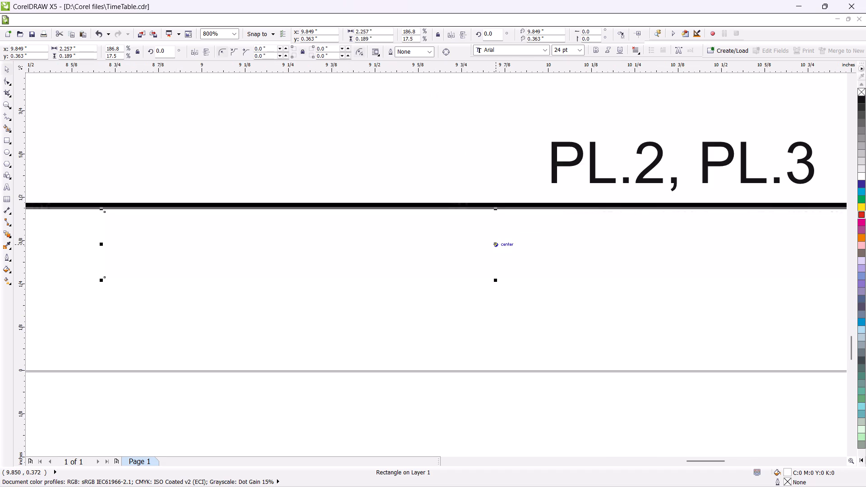
pyautogui.click(7, 71)
pyautogui.click(114, 336)
# Review the whole timetable page, including the cleared footer area, with nothing selected.
pyautogui.scroll(-3, 114, 336)
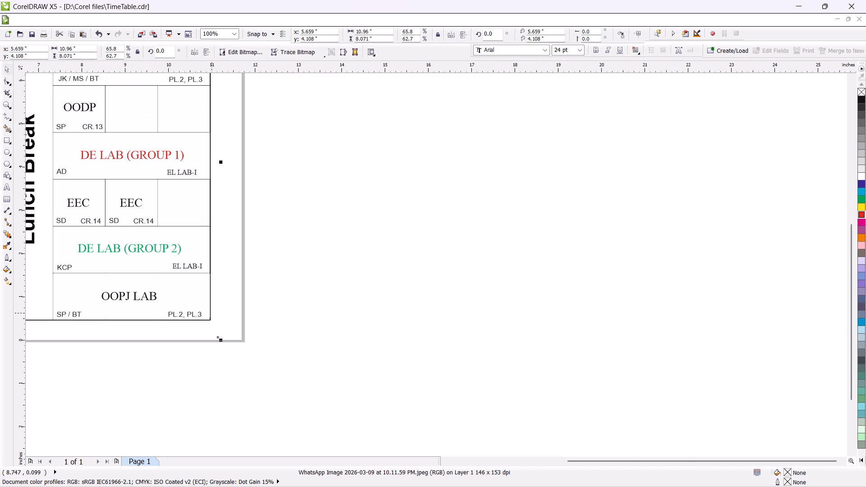
pyautogui.tripleClick(446, 461)
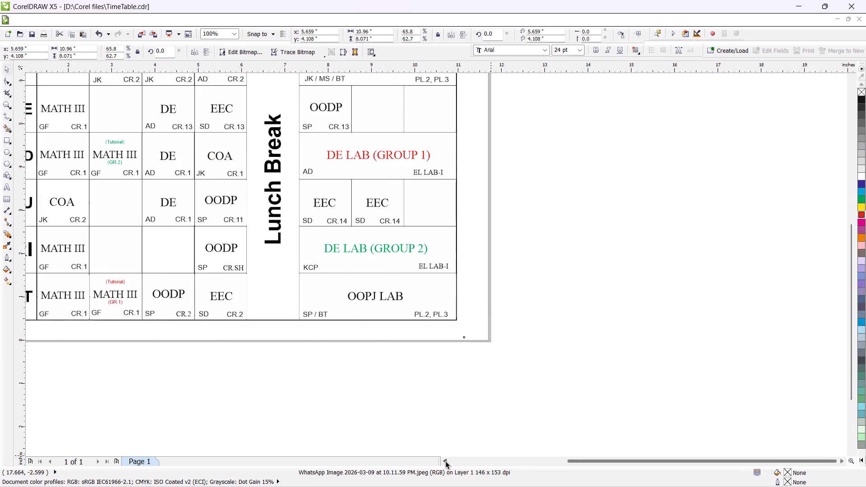
pyautogui.doubleClick(446, 461)
pyautogui.click(357, 397)
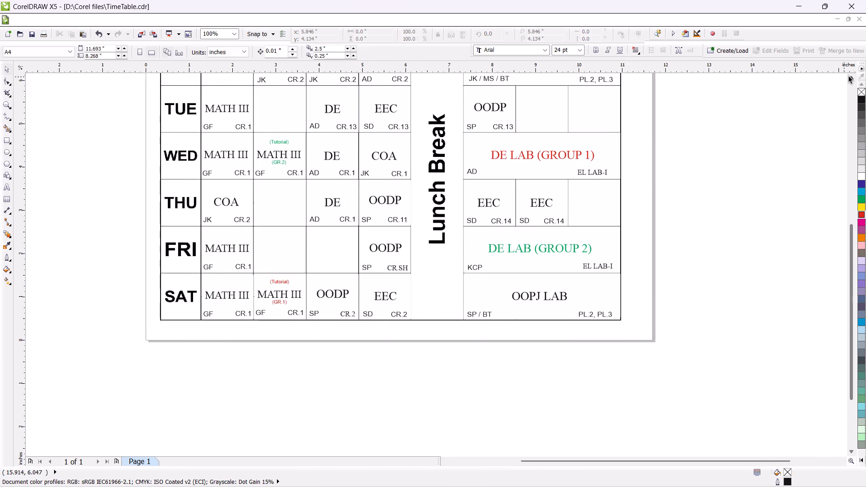
pyautogui.tripleClick(848, 75)
pyautogui.scroll(1, 300, 128)
pyautogui.scroll(-2, 327, 133)
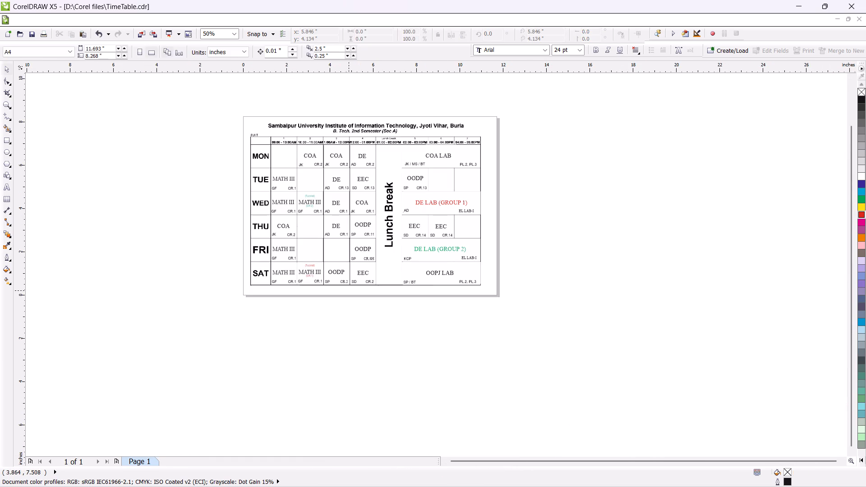
# Duplicate the blank strip that covers the aSc Timetables footer text.
pyautogui.click(355, 288)
pyautogui.click(448, 315)
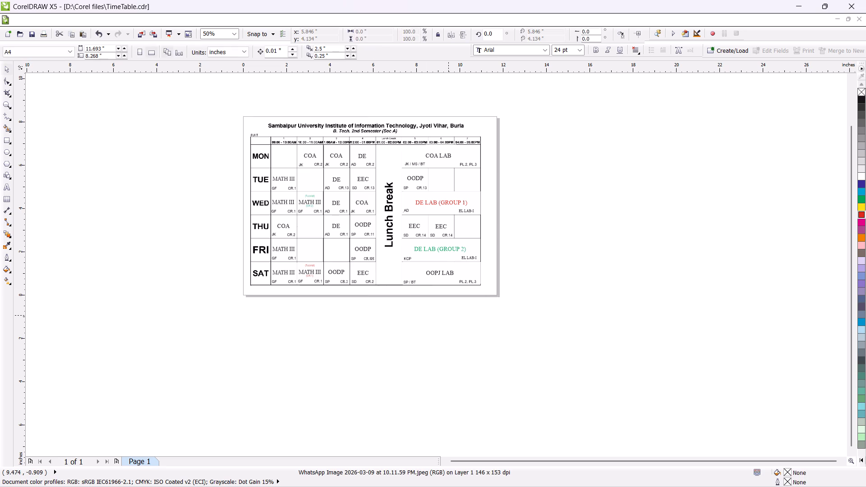
pyautogui.click(466, 288)
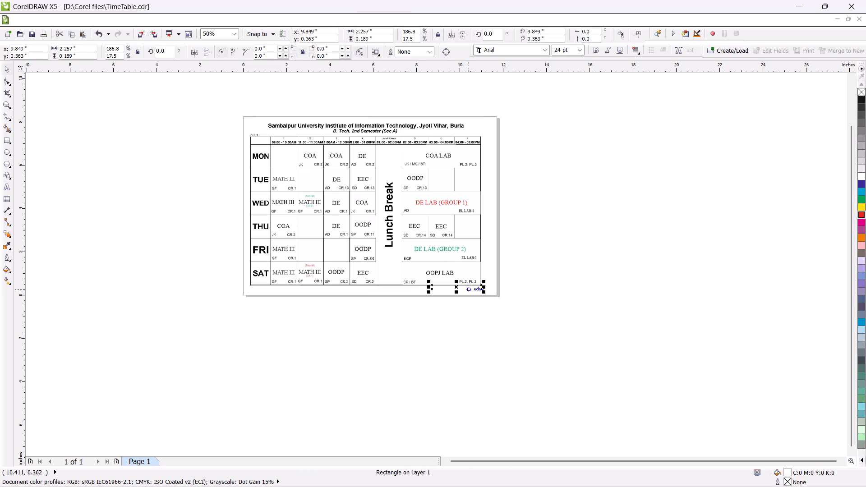
pyautogui.press('+')
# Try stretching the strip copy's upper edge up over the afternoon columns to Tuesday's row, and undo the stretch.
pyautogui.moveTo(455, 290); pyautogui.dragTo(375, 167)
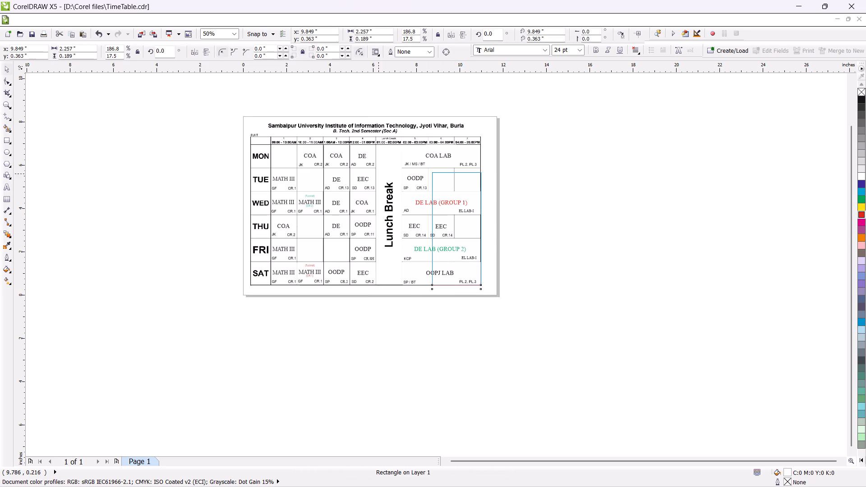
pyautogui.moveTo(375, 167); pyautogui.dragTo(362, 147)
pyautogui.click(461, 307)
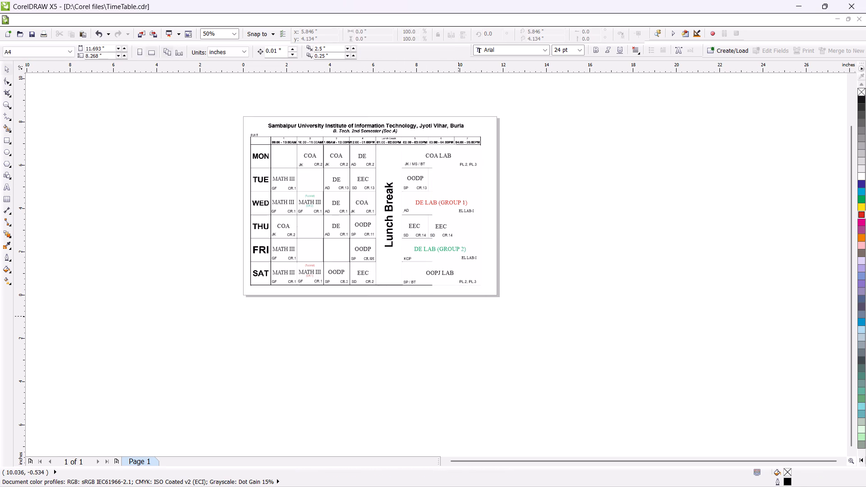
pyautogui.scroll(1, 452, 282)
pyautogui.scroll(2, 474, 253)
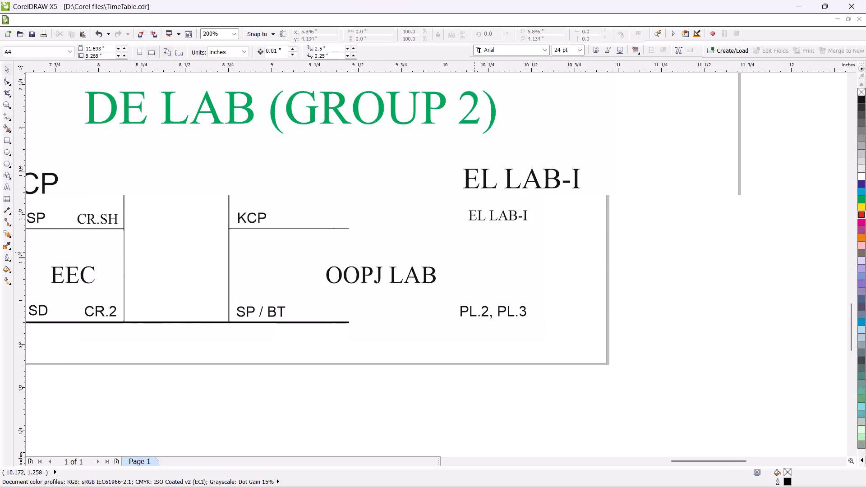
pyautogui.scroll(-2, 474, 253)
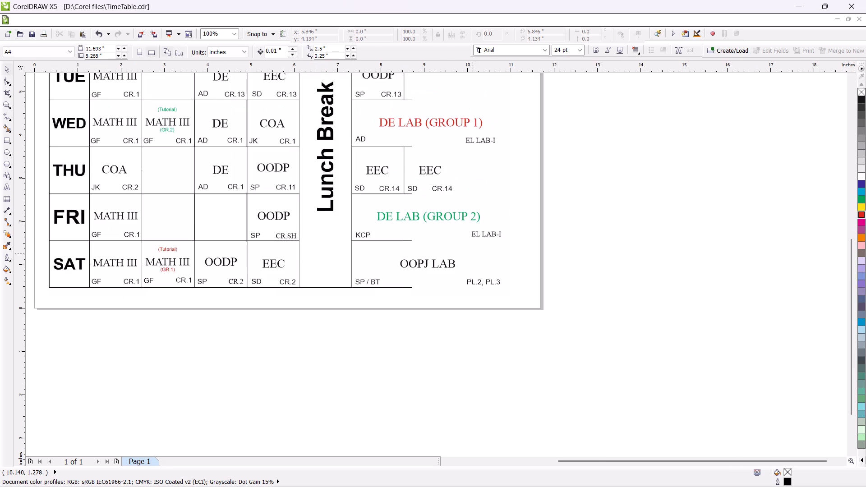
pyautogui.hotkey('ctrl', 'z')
# Move the strip copy off the footer onto the page's bottom edge, at about X 9.198, Y 0.029 inches.
pyautogui.click(585, 248)
pyautogui.scroll(1, 462, 302)
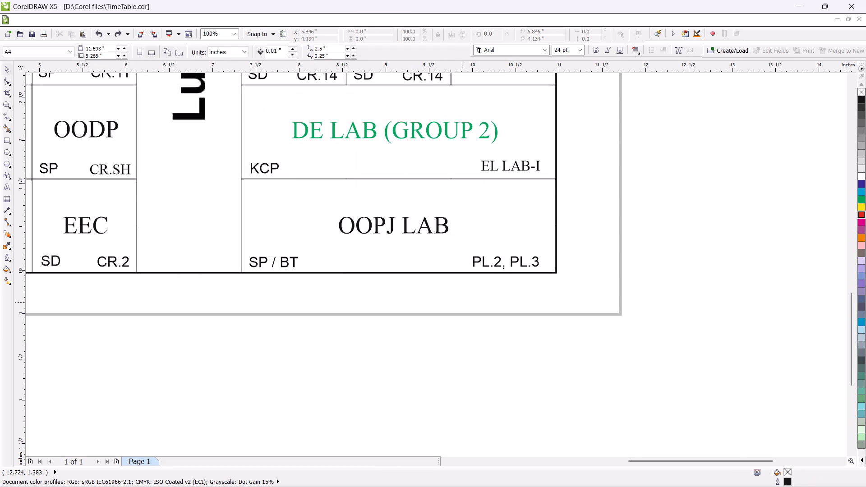
pyautogui.click(445, 281)
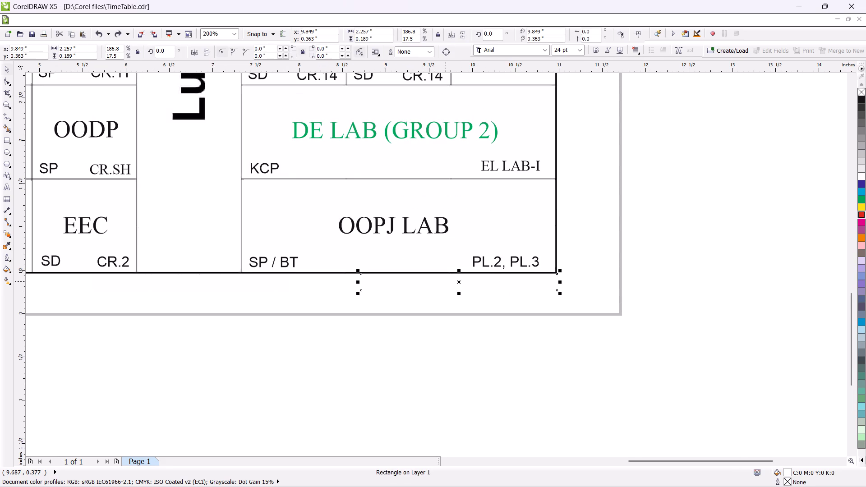
pyautogui.moveTo(454, 281); pyautogui.dragTo(397, 310)
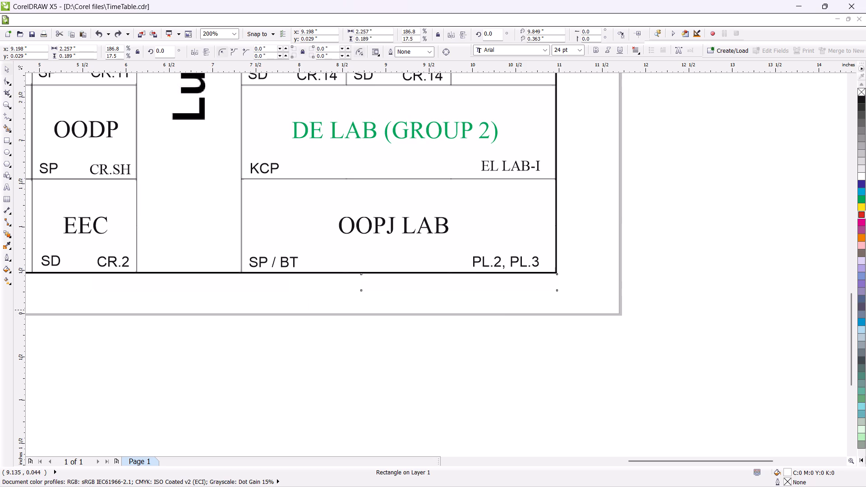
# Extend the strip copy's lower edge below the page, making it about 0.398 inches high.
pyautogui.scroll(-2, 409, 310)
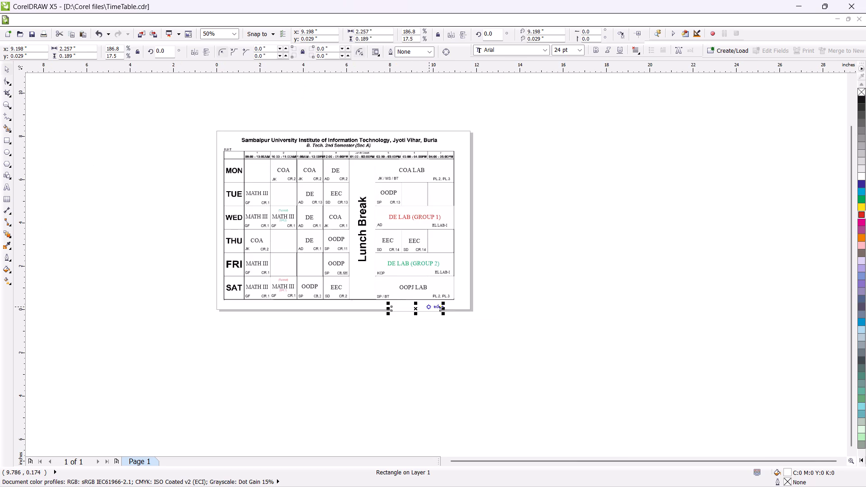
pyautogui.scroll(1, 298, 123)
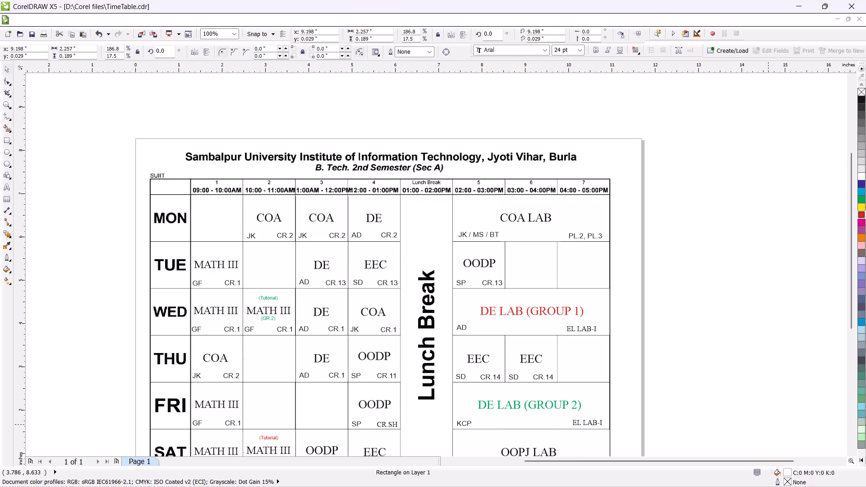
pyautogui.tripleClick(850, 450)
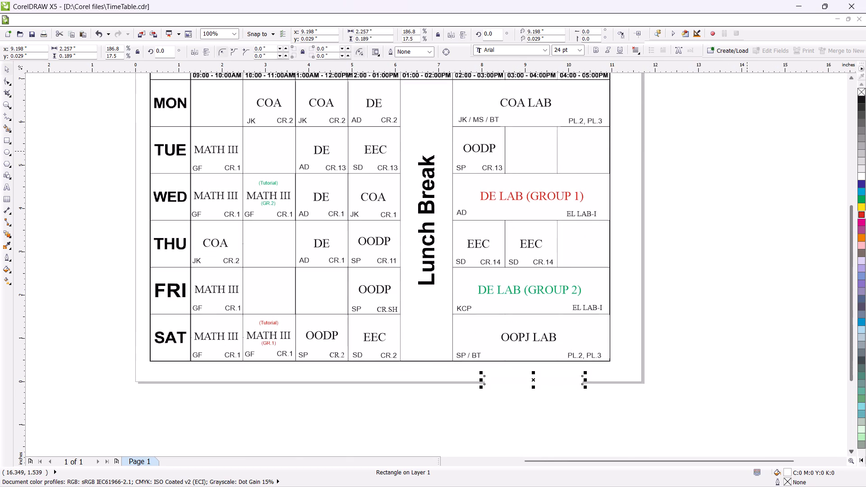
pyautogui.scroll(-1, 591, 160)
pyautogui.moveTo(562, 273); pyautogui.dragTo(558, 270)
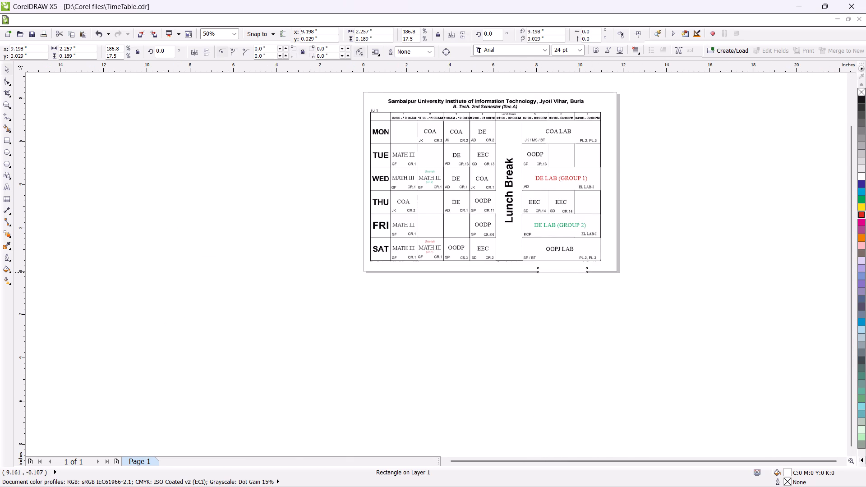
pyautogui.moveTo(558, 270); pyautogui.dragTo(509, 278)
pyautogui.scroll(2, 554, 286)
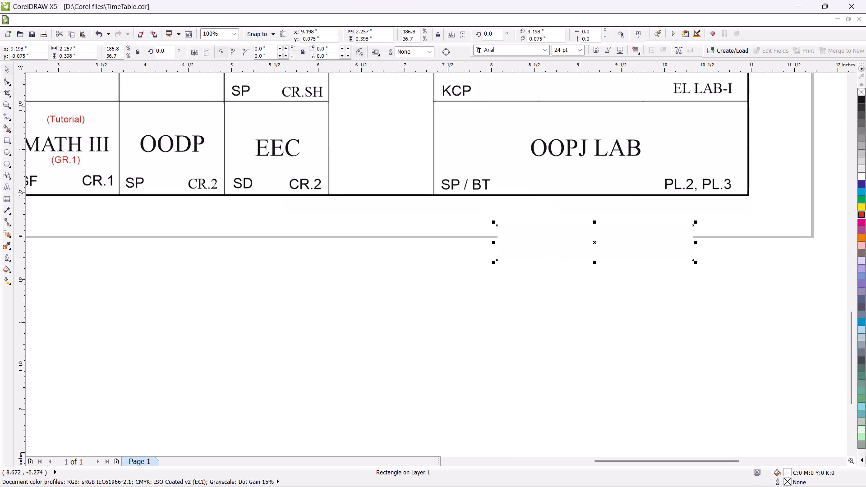
# Move the strip copy over the "B. Tech. 2nd Semester (Sec A)" subtitle, at about X 4.989, Y 7.496 inches.
pyautogui.scroll(-2, 591, 246)
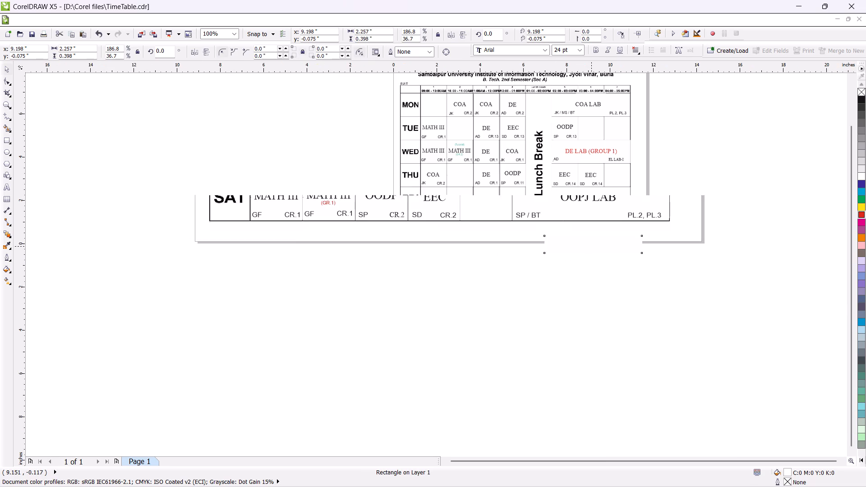
pyautogui.doubleClick(850, 78)
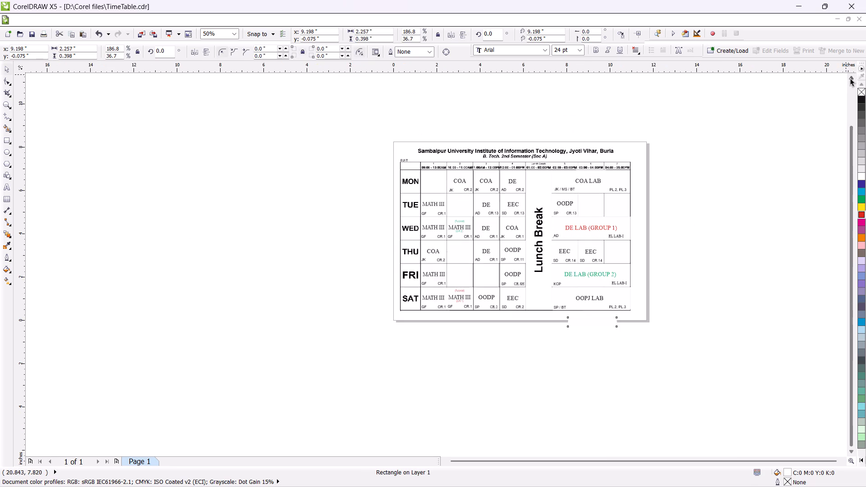
pyautogui.moveTo(594, 319); pyautogui.dragTo(525, 186)
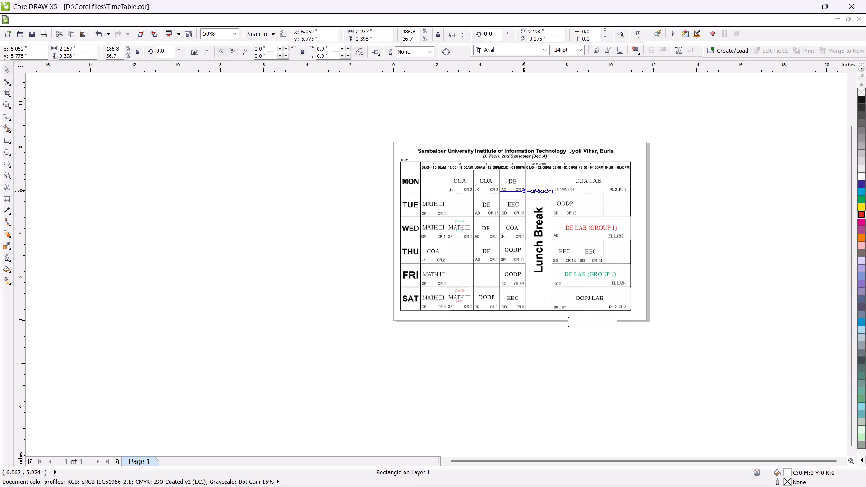
pyautogui.moveTo(525, 186); pyautogui.dragTo(501, 154)
# Raise the strip's lower edge clear of the table's top border, making it about 0.198 inches high.
pyautogui.scroll(3, 477, 147)
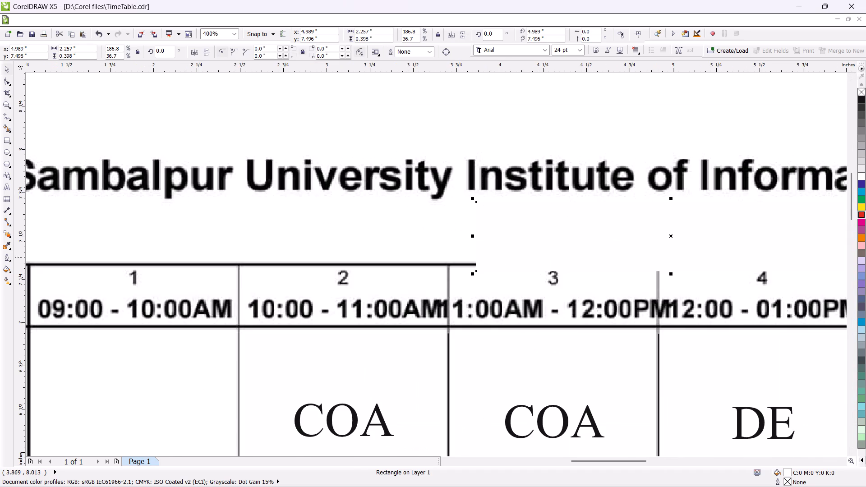
pyautogui.moveTo(670, 274); pyautogui.dragTo(661, 239)
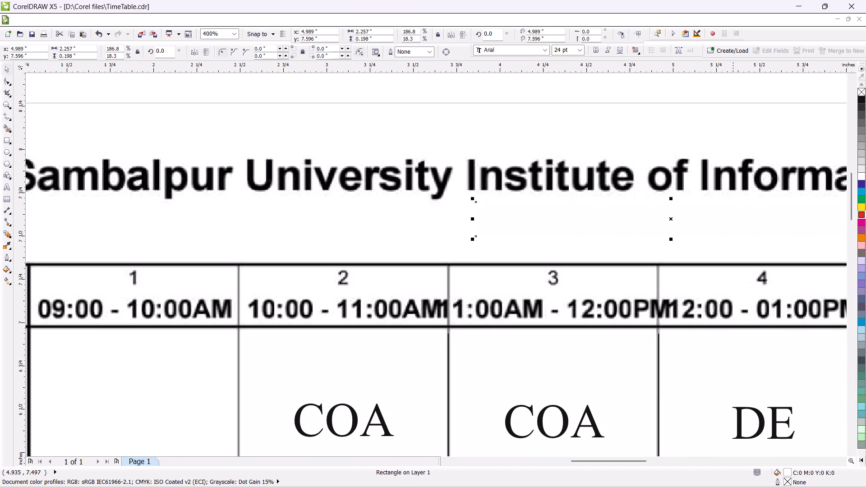
# Enlarge the strip to about 3.295 by 0.229 inches so it hides the whole subtitle, and leave nothing selected.
pyautogui.tripleClick(840, 460)
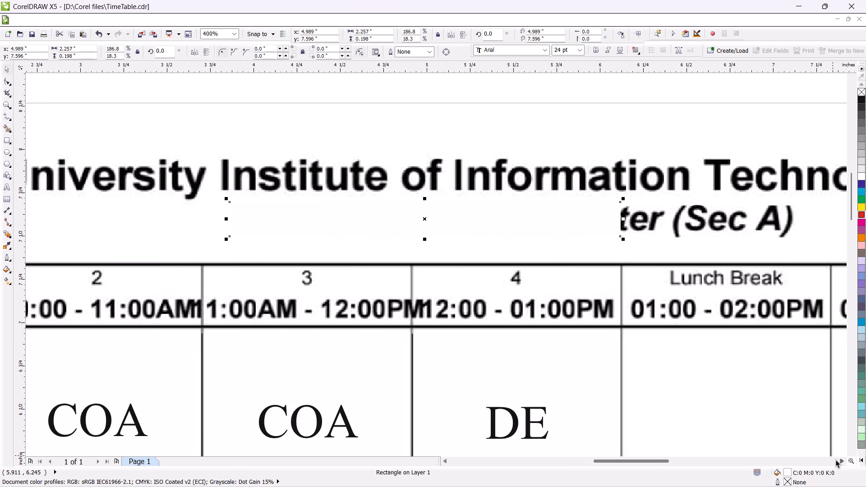
pyautogui.doubleClick(839, 463)
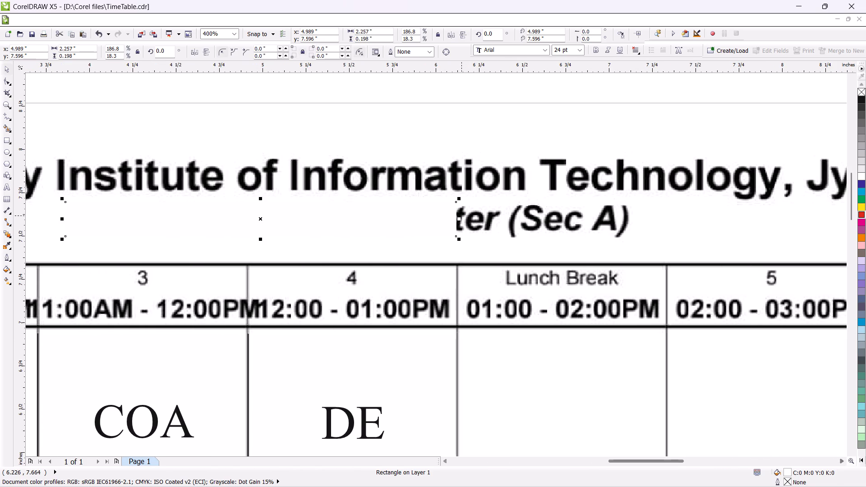
pyautogui.moveTo(460, 220); pyautogui.dragTo(595, 221)
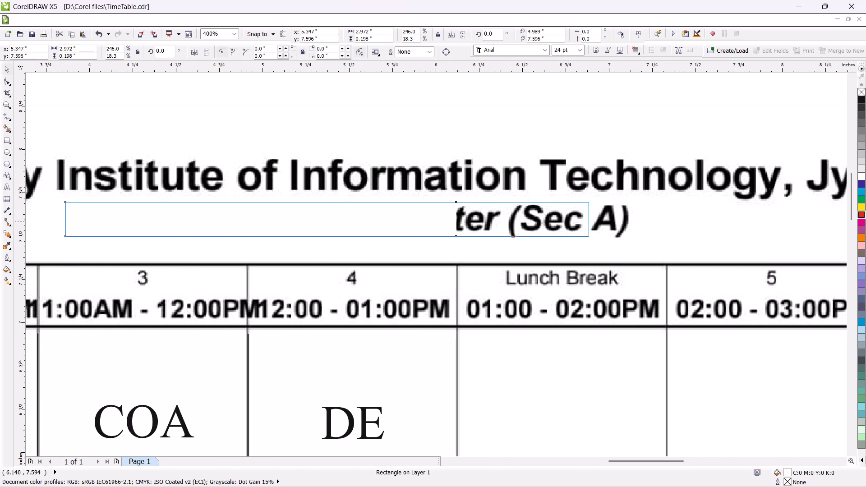
pyautogui.moveTo(595, 221); pyautogui.dragTo(640, 228)
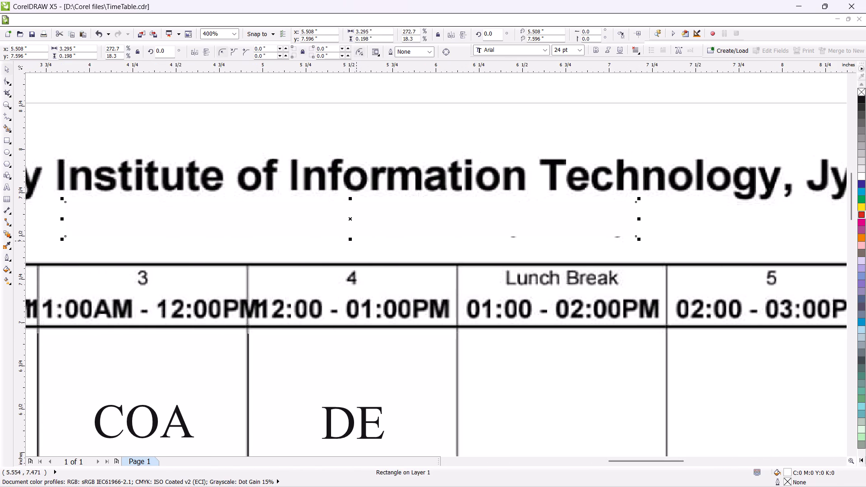
pyautogui.moveTo(351, 239); pyautogui.dragTo(350, 244)
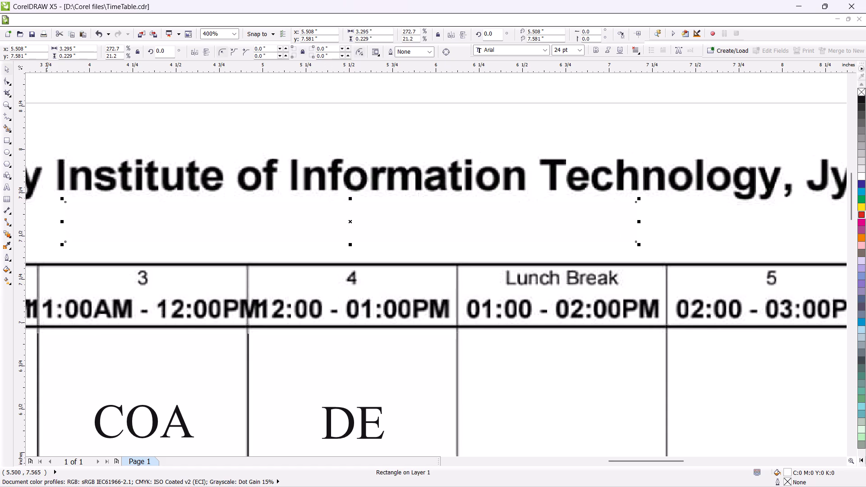
pyautogui.click(9, 68)
pyautogui.click(112, 90)
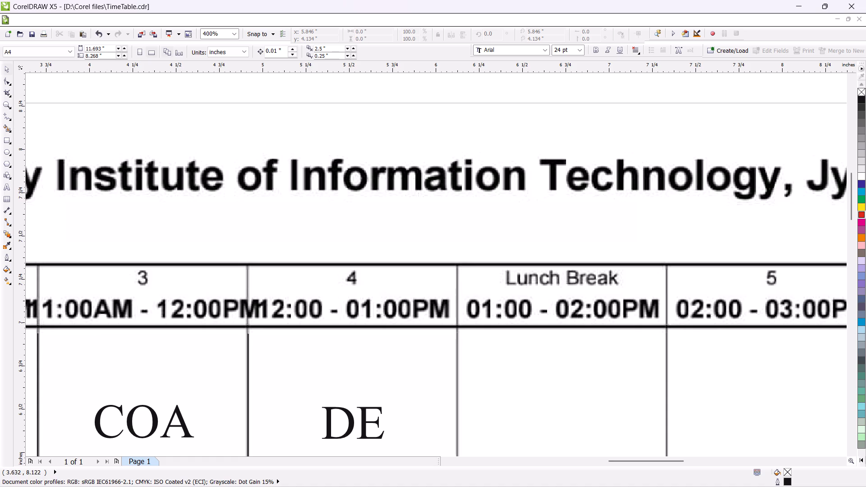
pyautogui.click(130, 118)
# Save the timetable document under its existing name.
pyautogui.scroll(-1, 189, 142)
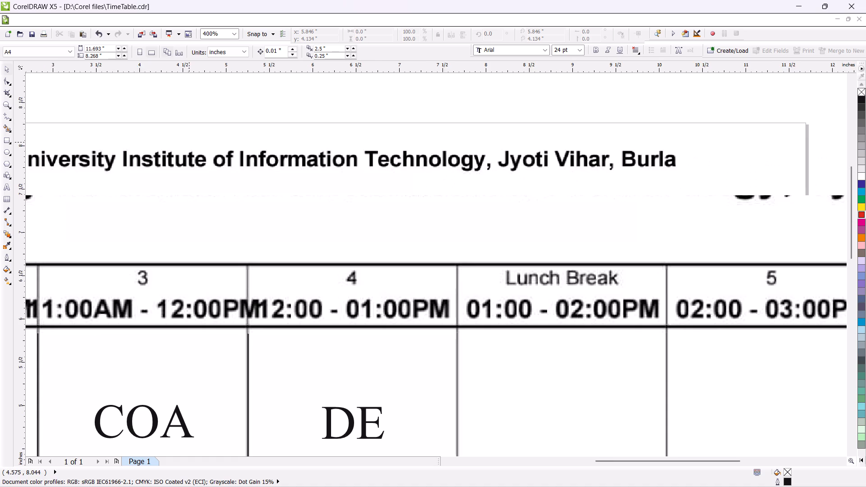
pyautogui.scroll(-1, 189, 142)
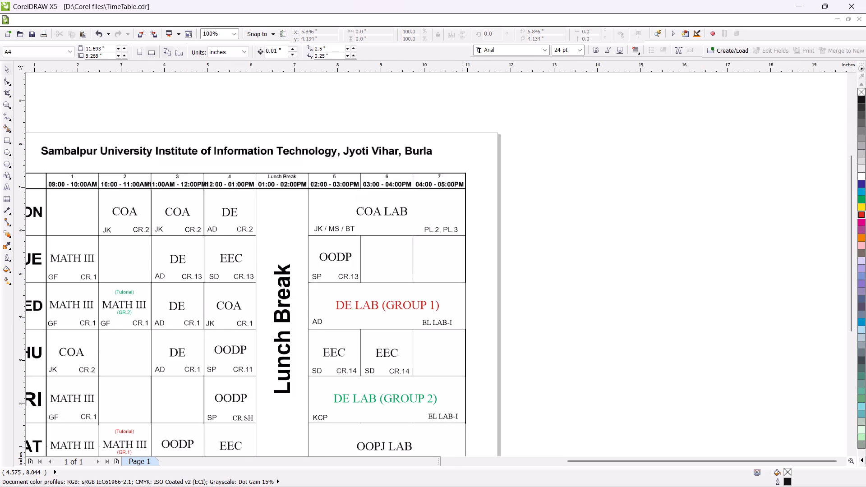
pyautogui.tripleClick(444, 461)
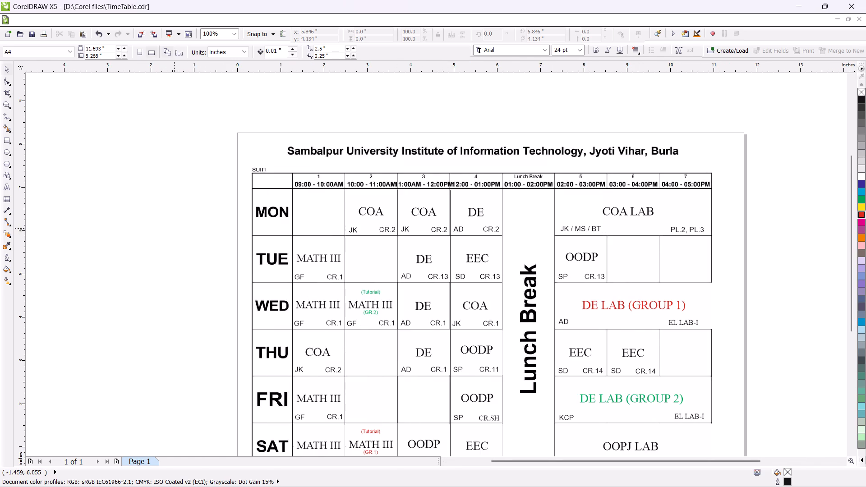
pyautogui.click(33, 33)
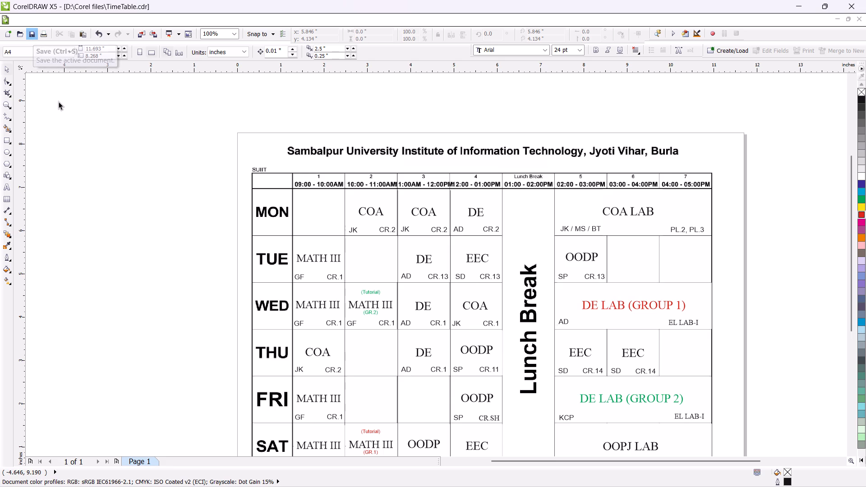